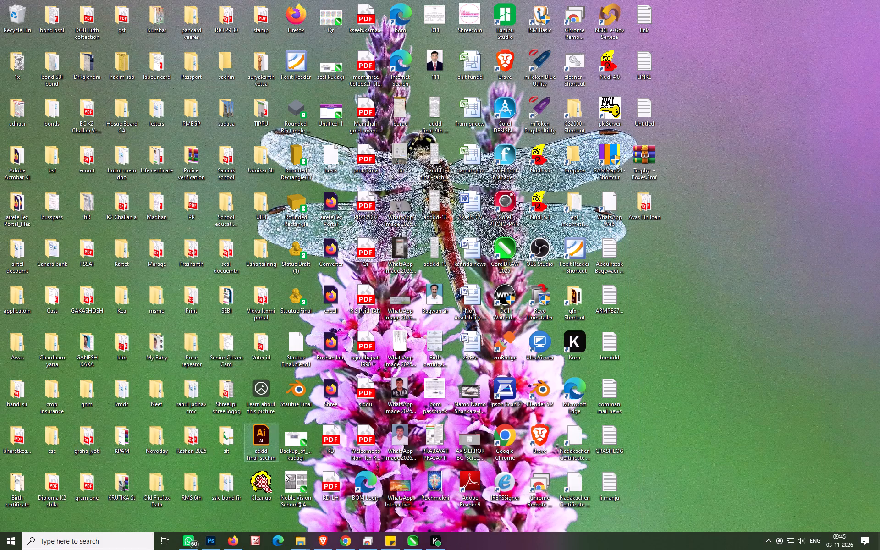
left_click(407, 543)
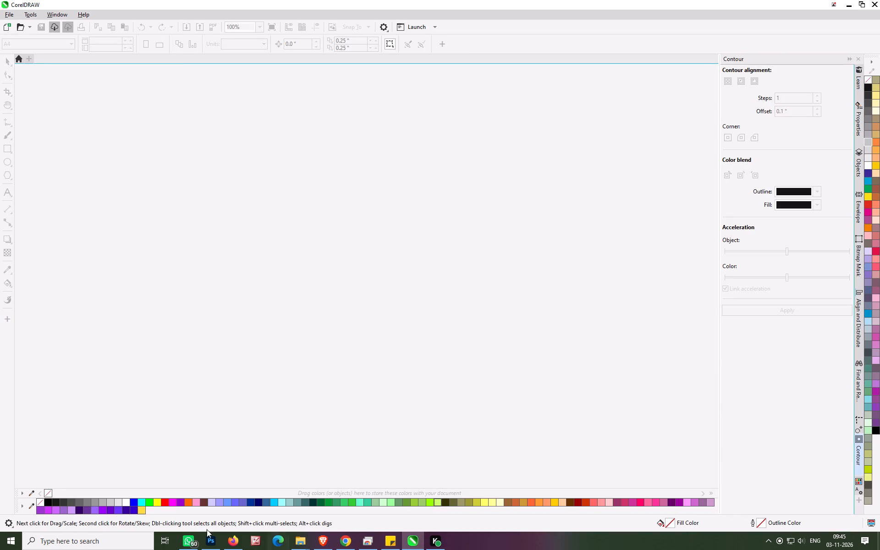
Switch to Photoshop and create a new document from the recent A4 preset, 210 x 297 mm at 300 ppi.
left_click(213, 537)
left_click(430, 247)
key("ctrl+n")
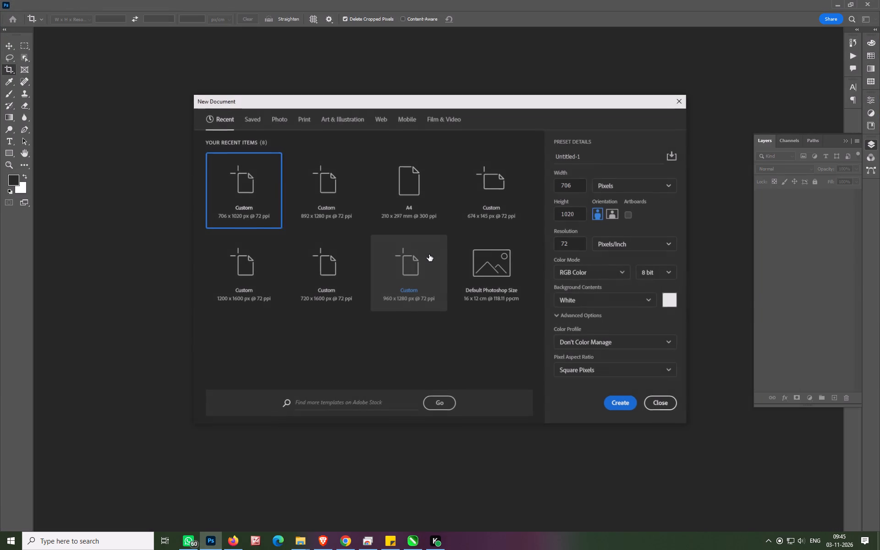
double_click(430, 195)
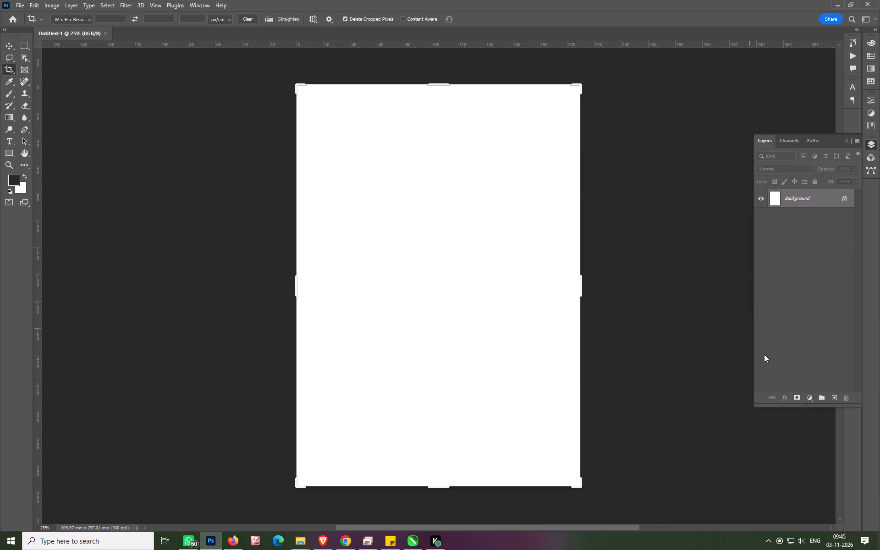
key("Escape")
key("Escape")
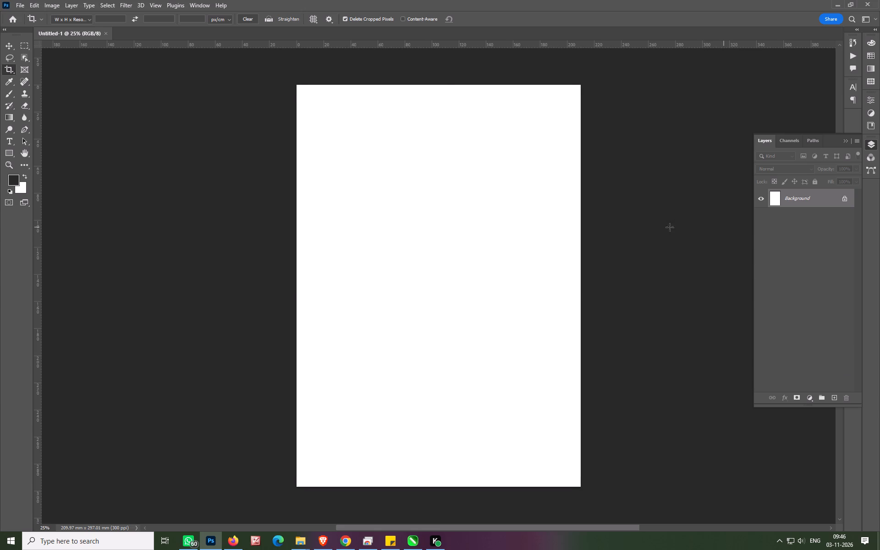
left_click(488, 209)
key("Escape")
key("Escape")
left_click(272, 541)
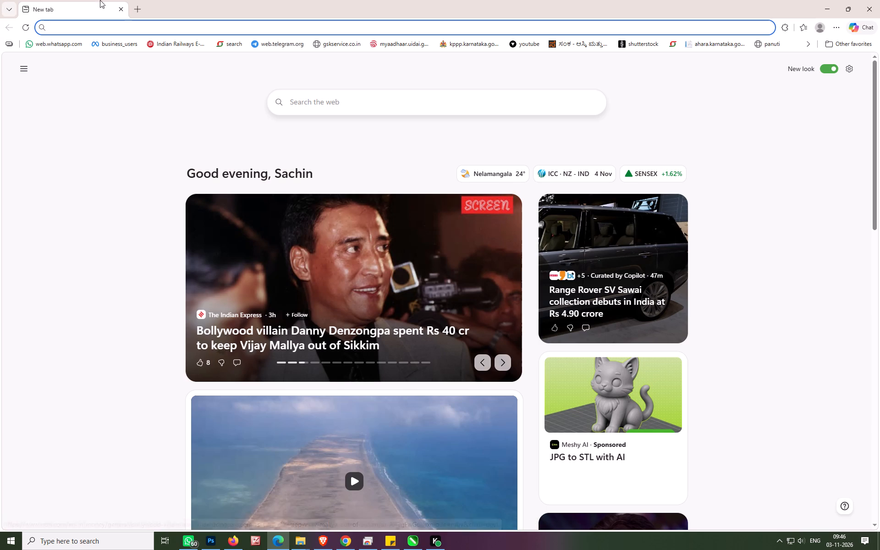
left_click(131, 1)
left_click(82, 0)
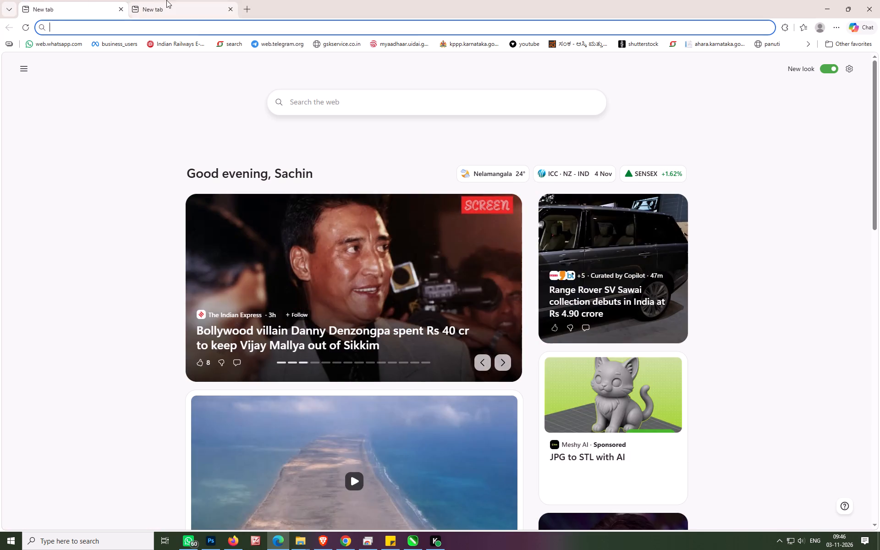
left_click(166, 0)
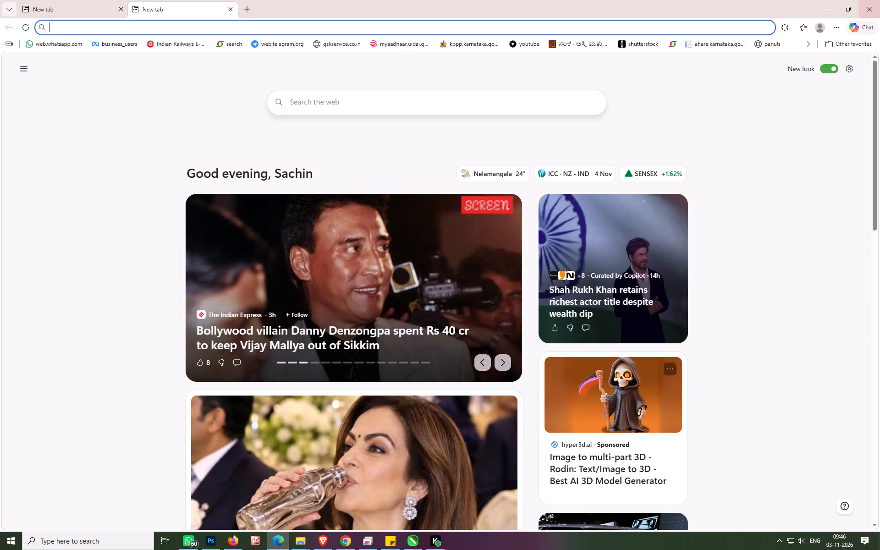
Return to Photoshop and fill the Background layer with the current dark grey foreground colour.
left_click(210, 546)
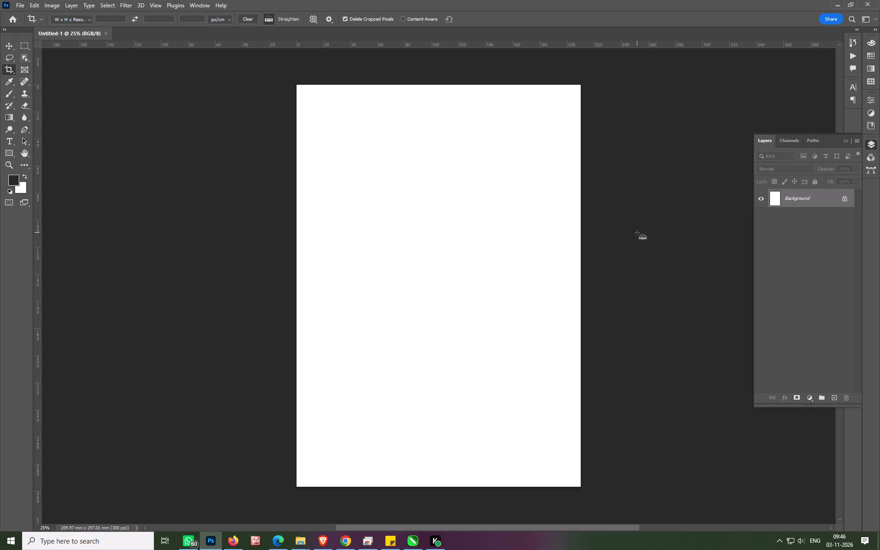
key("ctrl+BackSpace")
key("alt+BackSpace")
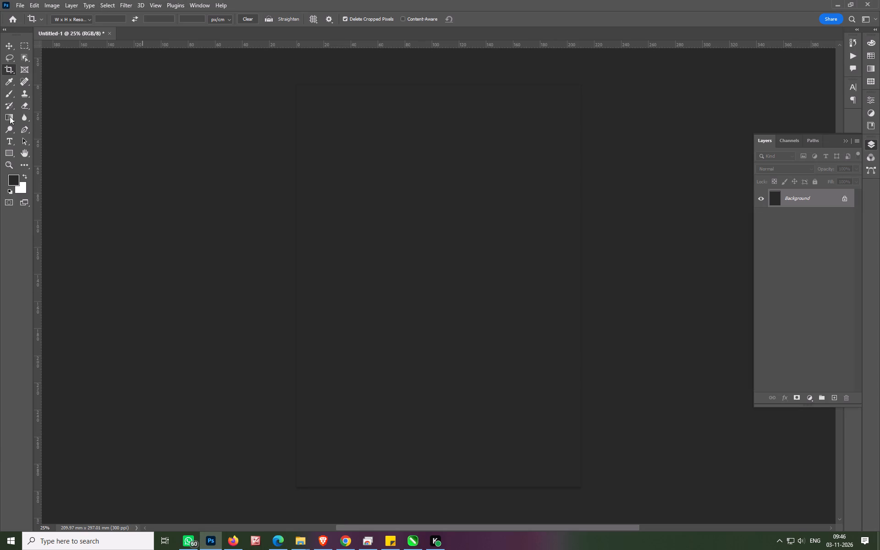
Set the foreground colour to black and fill the Background layer with it.
left_click(16, 173)
left_click(16, 178)
left_click_drag(389, 201, 432, 256)
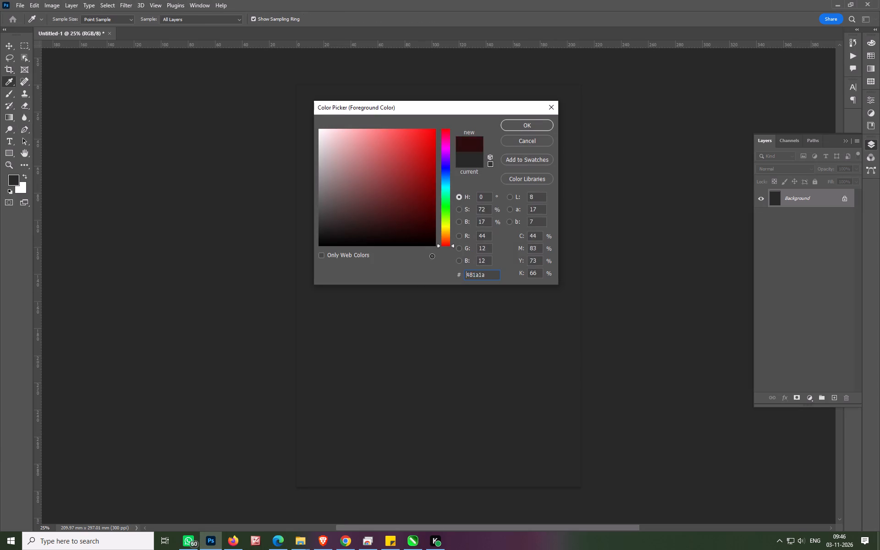
left_click_drag(432, 256, 449, 268)
left_click_drag(495, 274, 431, 275)
left_click(520, 126)
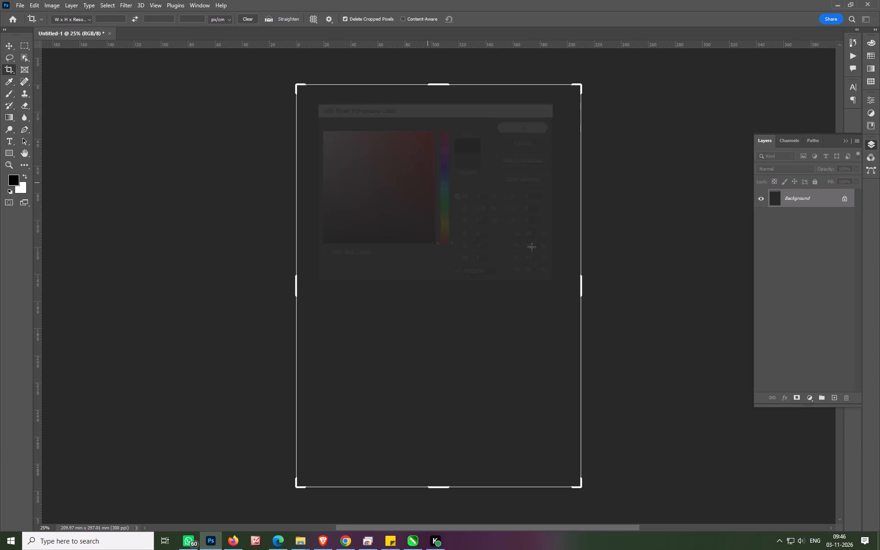
key("alt+BackSpace")
key("alt+BackSpace")
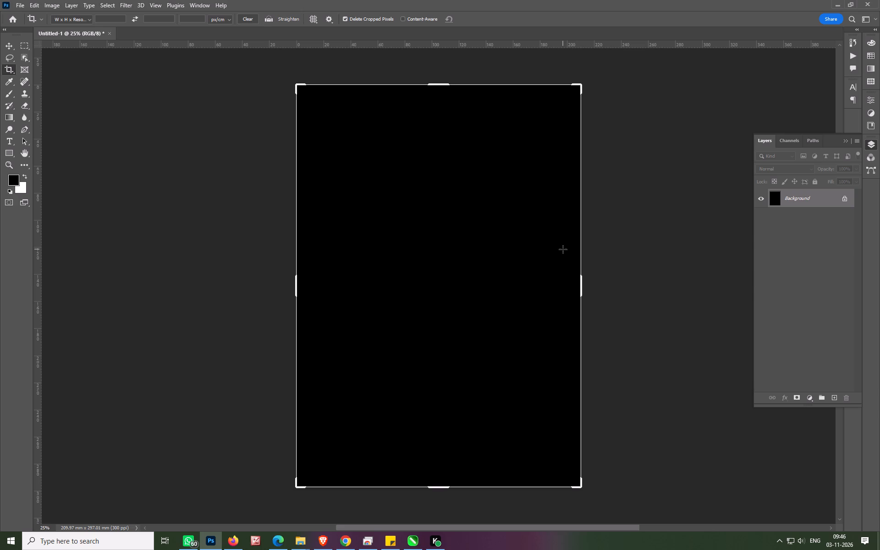
key("ctrl+d")
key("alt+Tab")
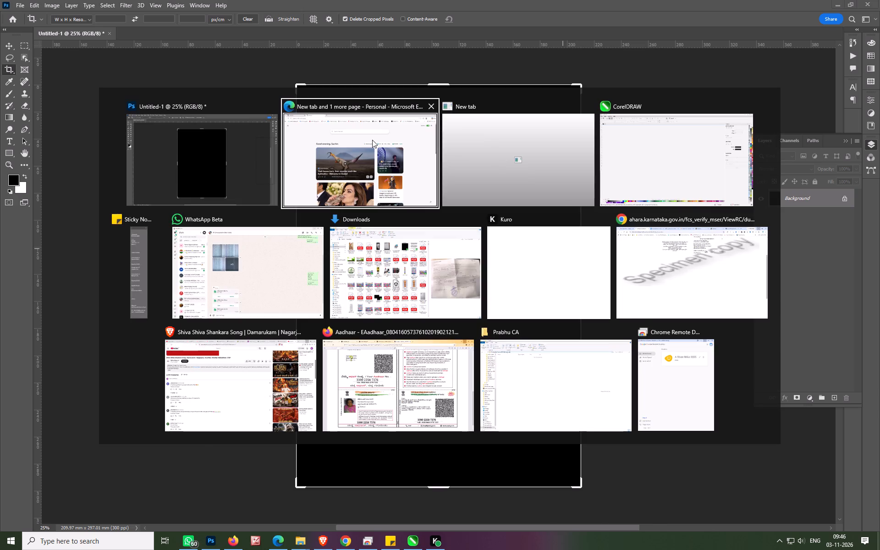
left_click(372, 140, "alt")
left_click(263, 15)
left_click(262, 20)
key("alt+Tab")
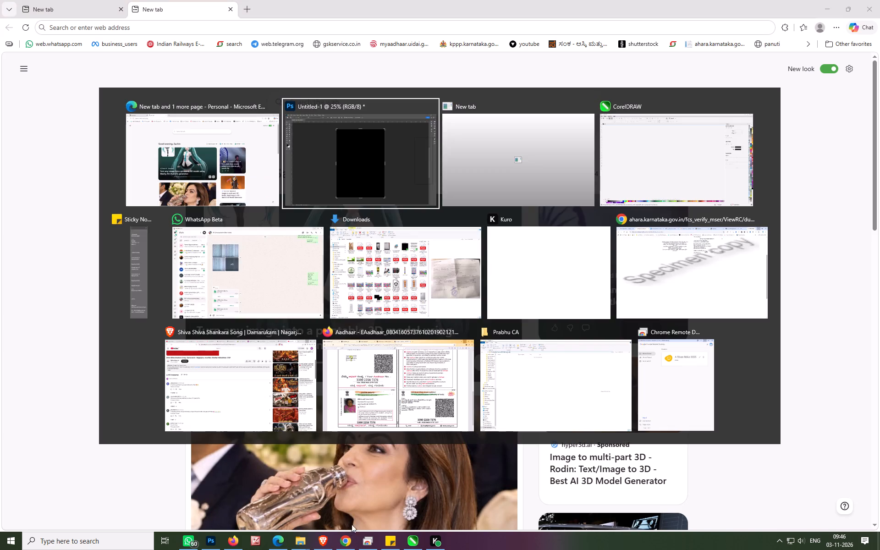
Switch to Chrome and run a Google image search for "TOM JERRY" in a new tab.
left_click(346, 544)
left_click(280, 26)
key("ctrl+t")
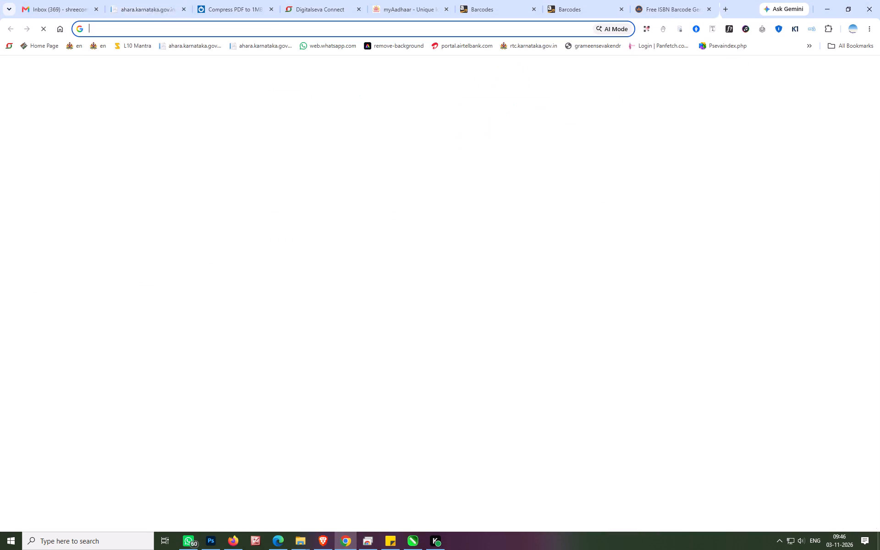
type("TOM JERRY")
key("space")
key("Return")
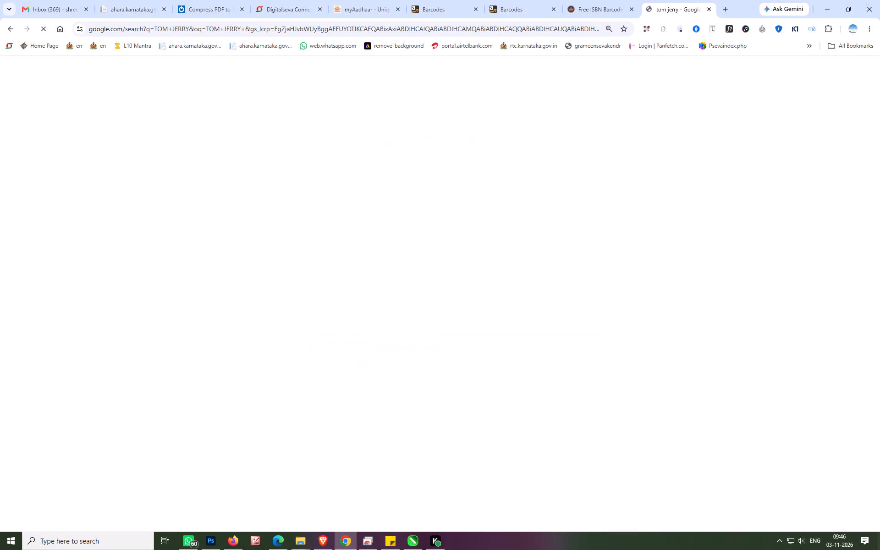
left_click(172, 104)
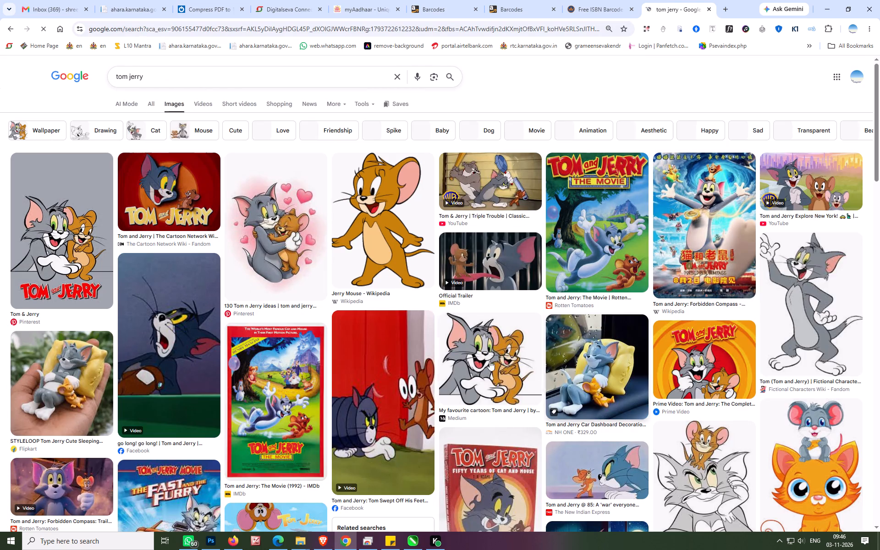
Browse the image results and copy the Mad Cartoon Network Wiki picture of Tom leaping after Jerry.
scroll(834, 412, "down", 1)
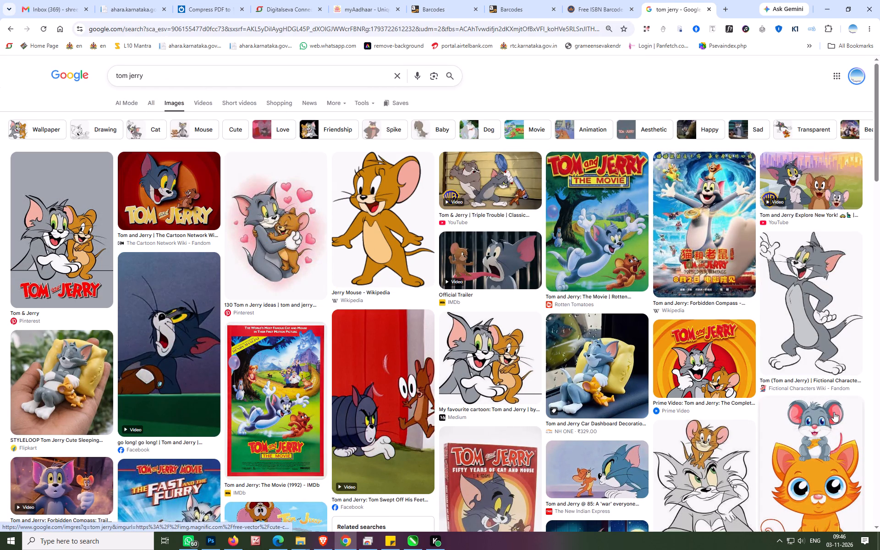
scroll(834, 412, "down", 1)
left_click(730, 405)
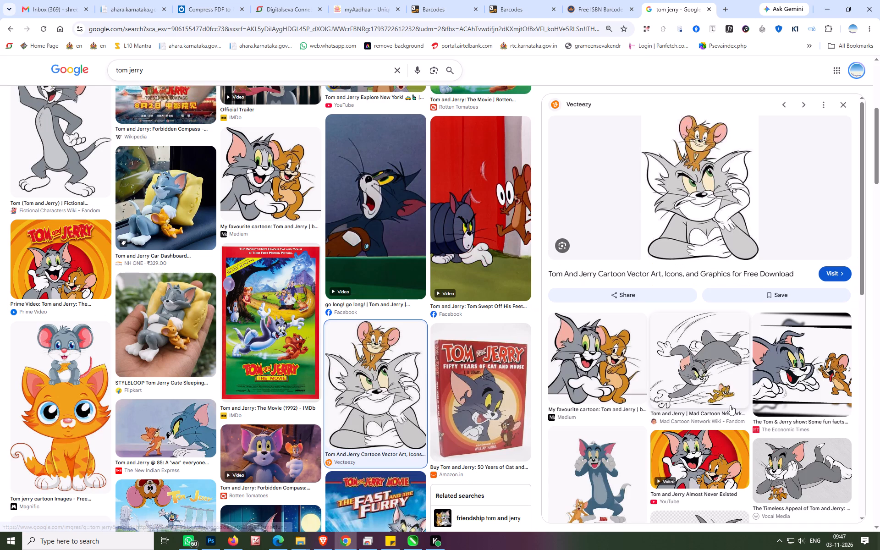
left_click(723, 367)
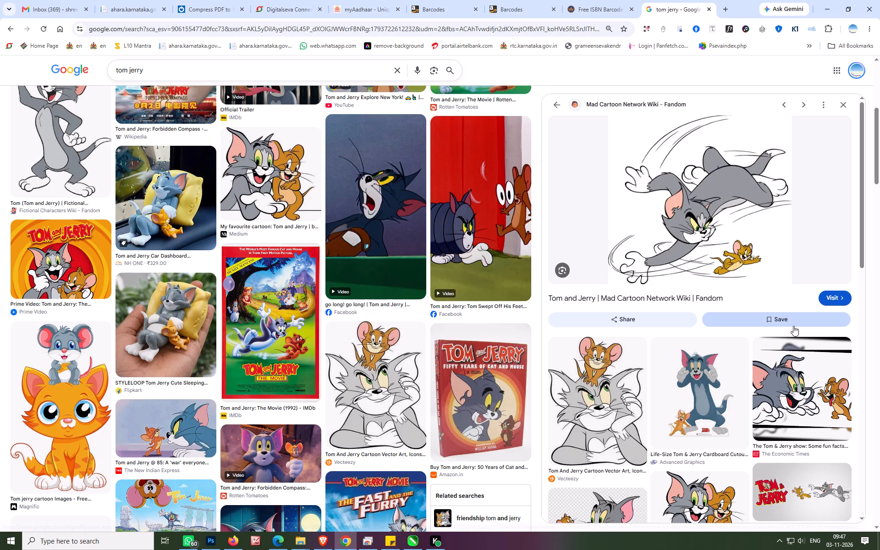
scroll(418, 271, "down", 5)
scroll(733, 369, "down", 3)
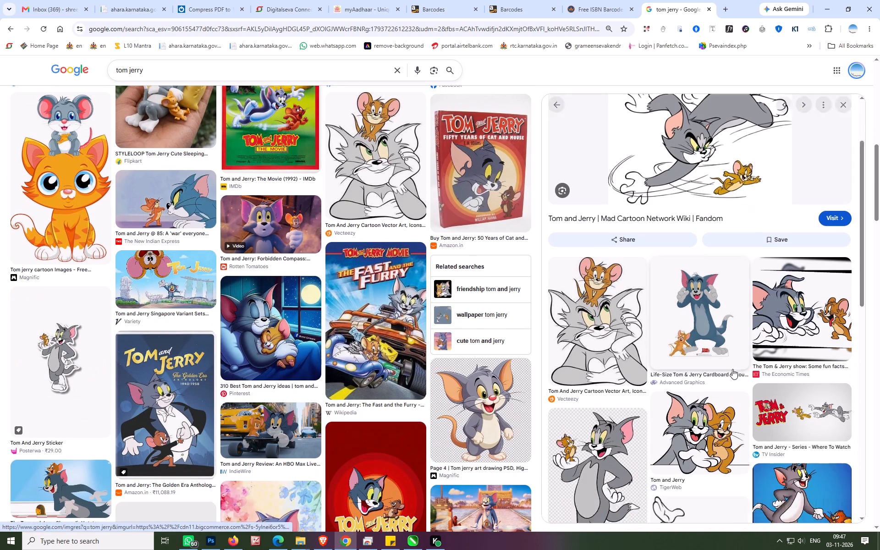
scroll(732, 369, "down", 6)
left_click(604, 269)
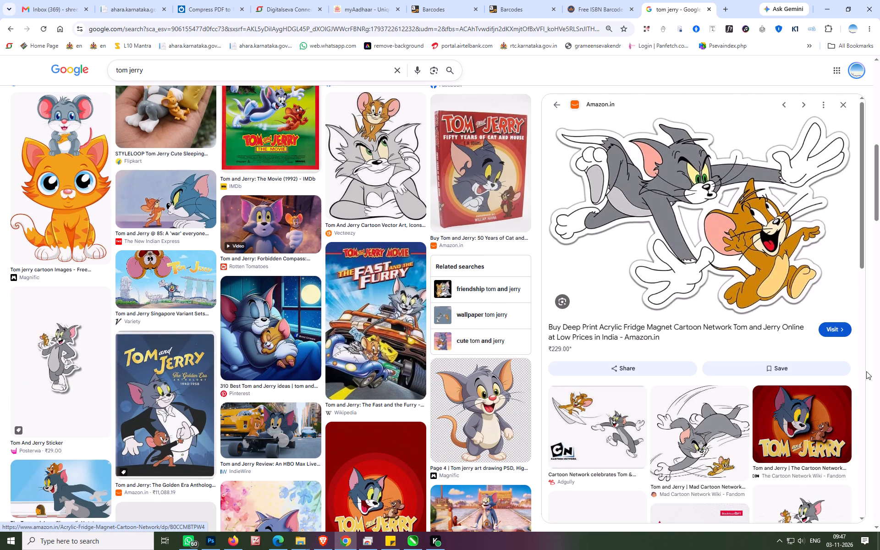
left_click(698, 418)
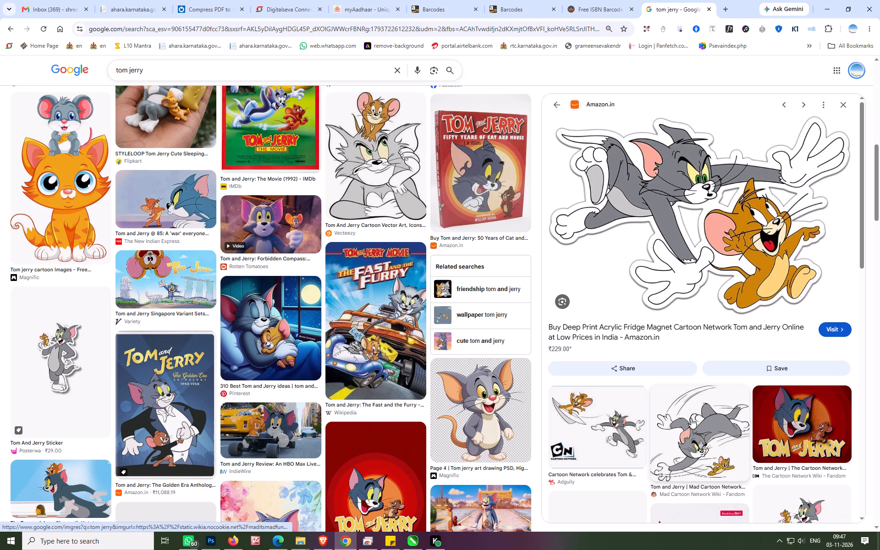
left_click(688, 424)
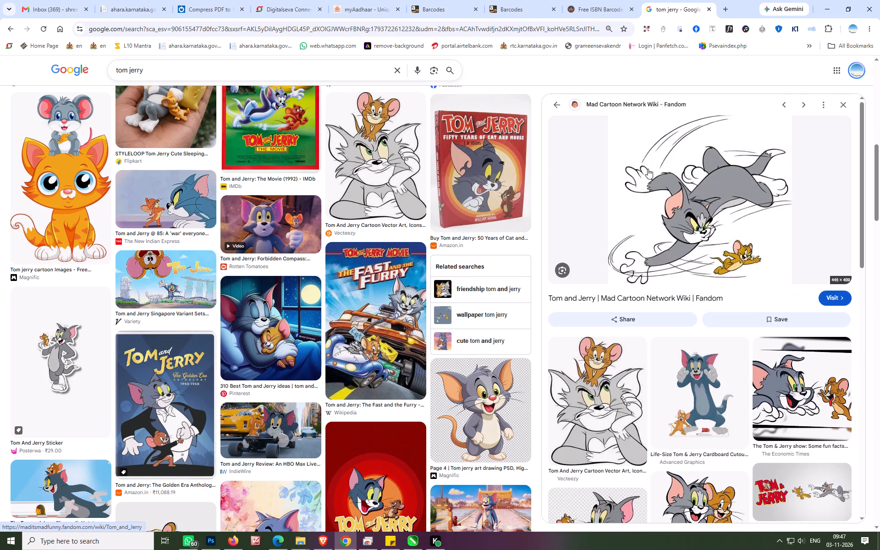
right_click(660, 179)
left_click(710, 322)
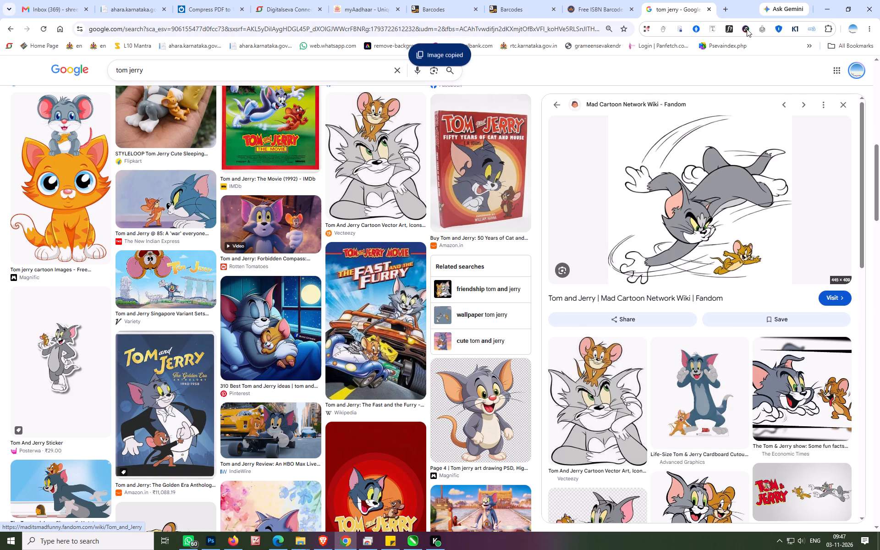
Search for "remove background" in a new tab and open the remove.bg site from the results.
left_click(725, 8)
type("RE")
key("Escape")
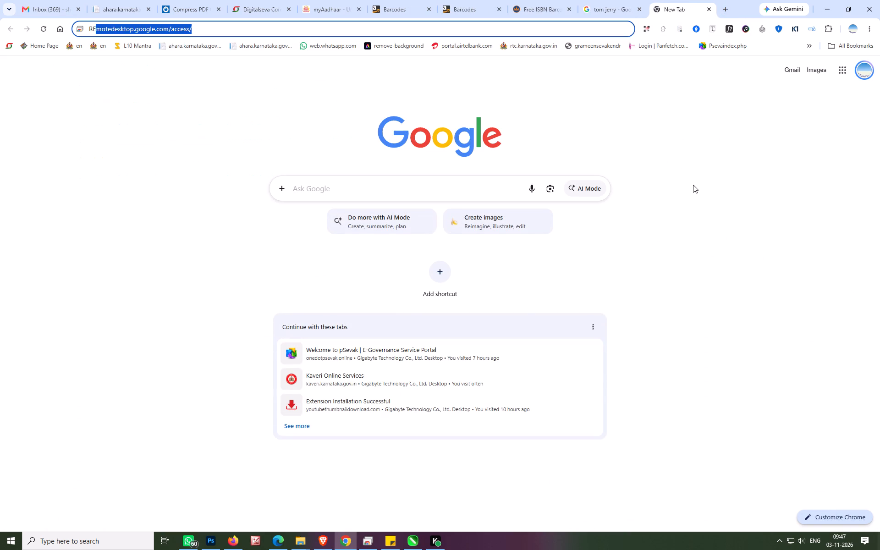
key("BackSpace")
key("BackSpace")
type("REMOVE")
key("Down")
key("Down")
key("Return")
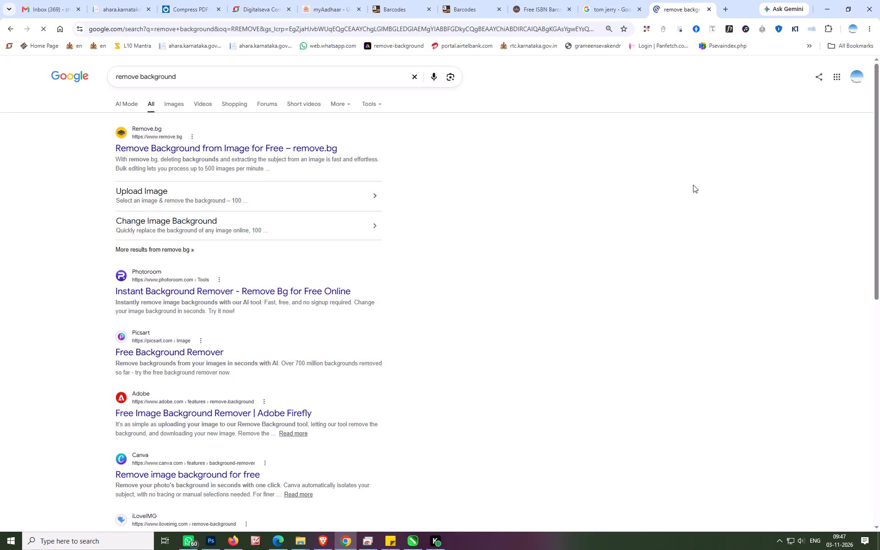
left_click(264, 144, "ctrl")
left_click(678, 0)
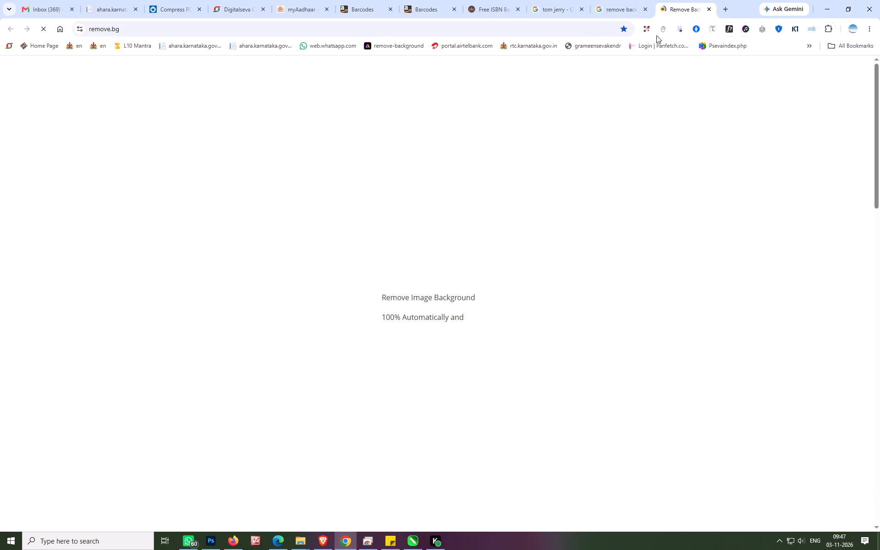
Paste the copied Tom and Jerry picture into remove.bg to remove its background.
key("ctrl+v")
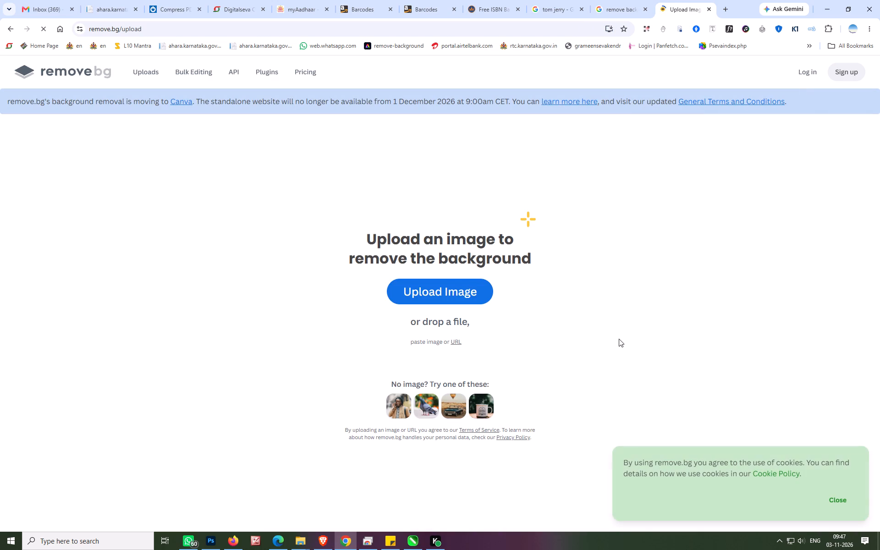
left_click(446, 296)
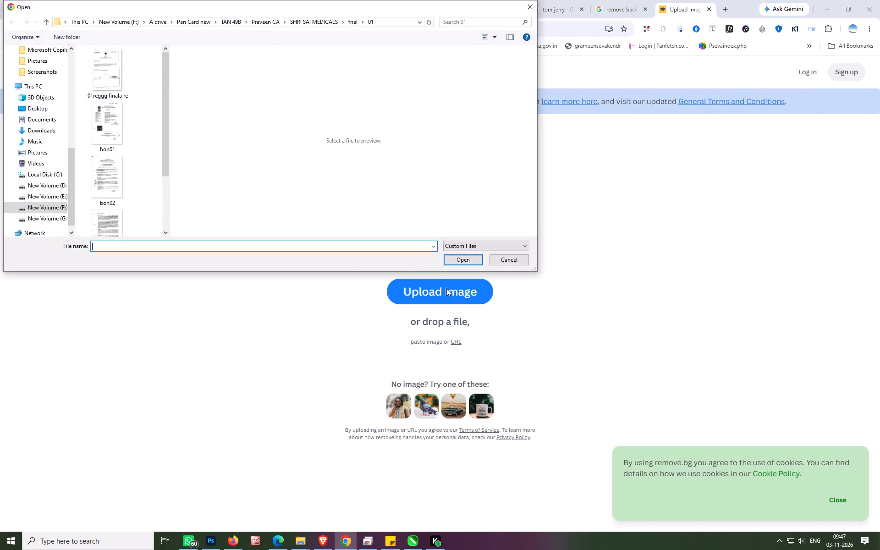
key("Escape")
key("ctrl+v")
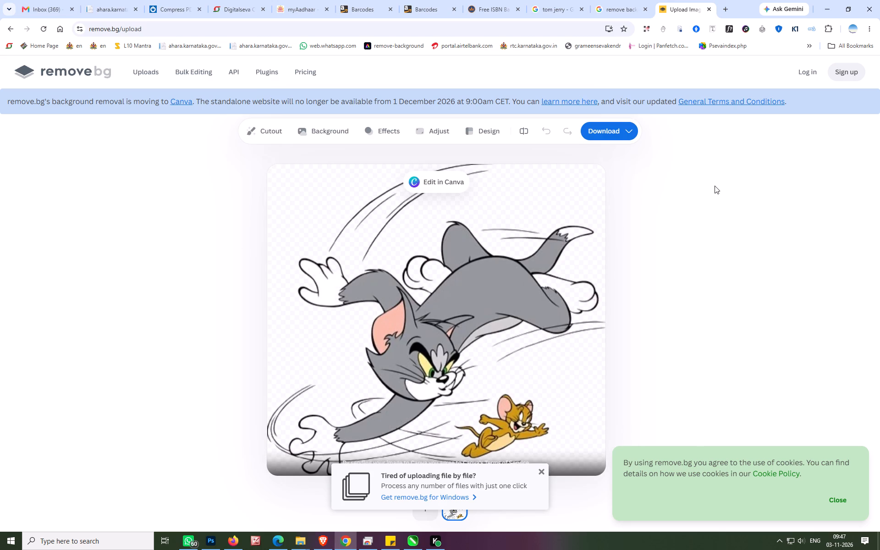
Download the free 445 x 409 preview of the Tom and Jerry cutout from remove.bg.
left_click(598, 132)
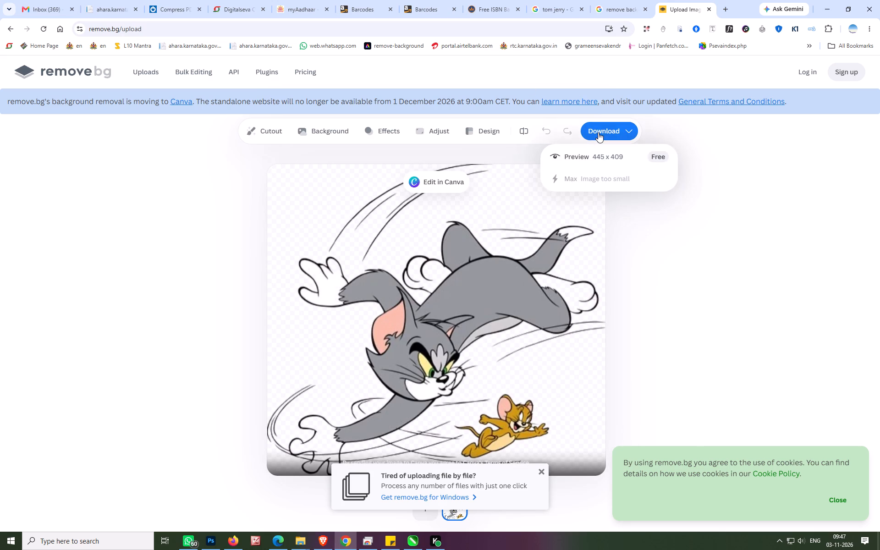
left_click(598, 154)
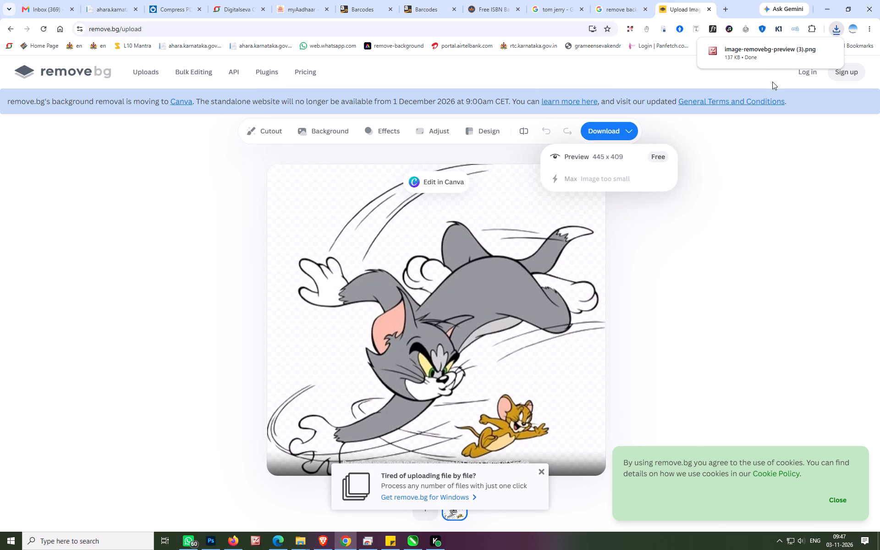
Place the downloaded image-removebg-preview (3).png onto the black A4 canvas in Photoshop.
left_click_drag(753, 54, 385, 279)
key("alt+Tab")
key("alt+Tab")
key("Return")
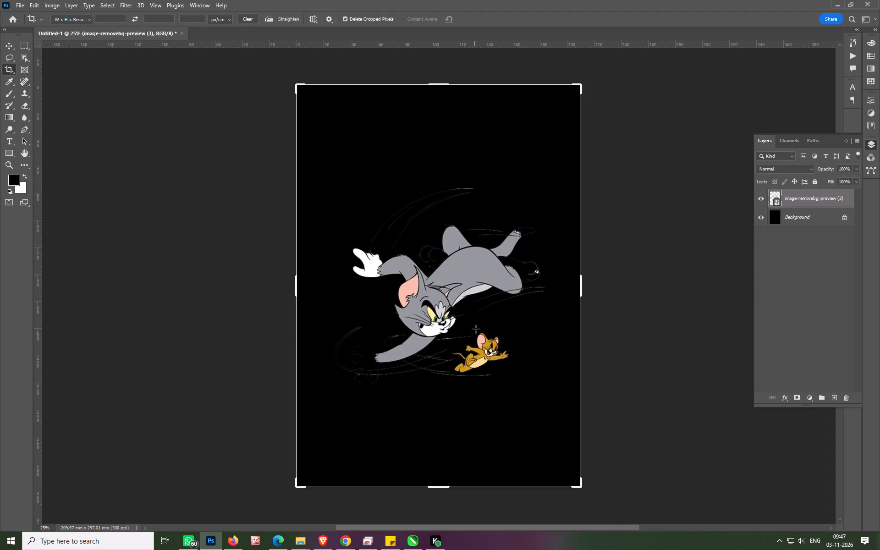
scroll(476, 329, "up", 3)
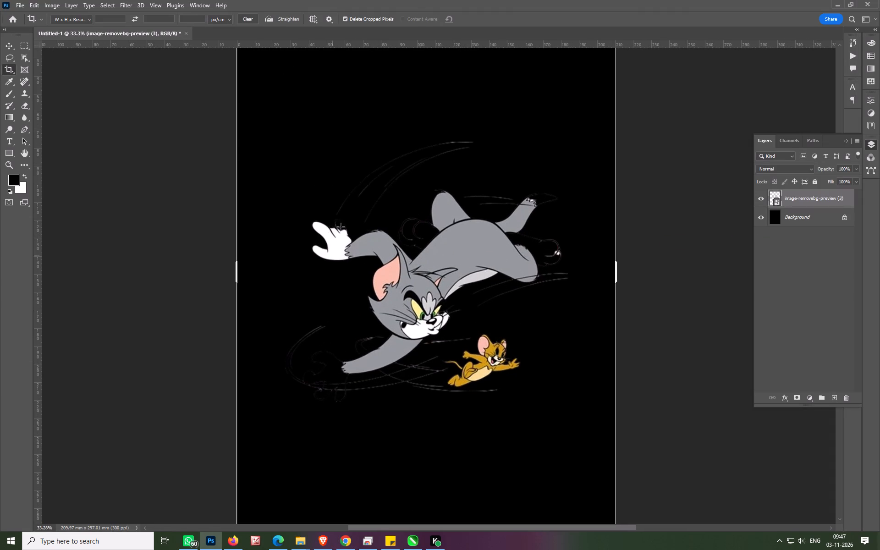
Switch back to Chrome and close the remove.bg upload page.
key("alt+Tab")
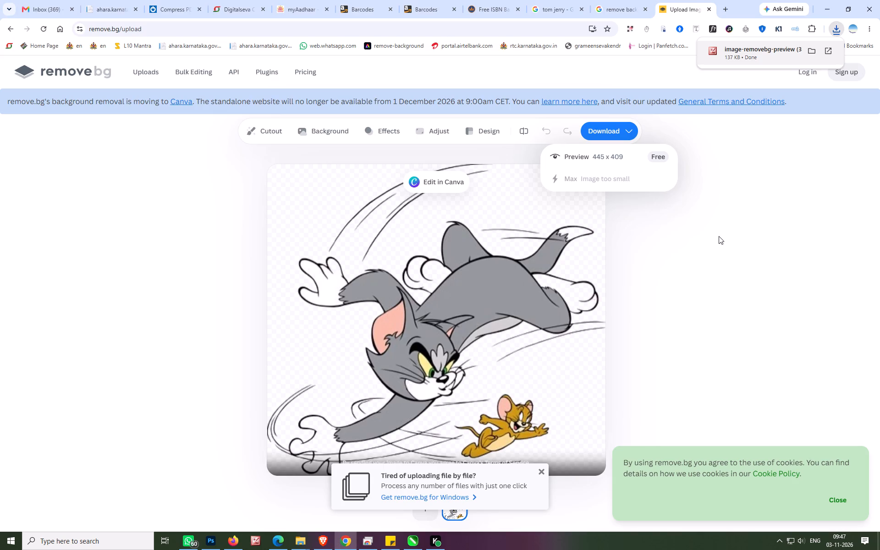
left_click(712, 11)
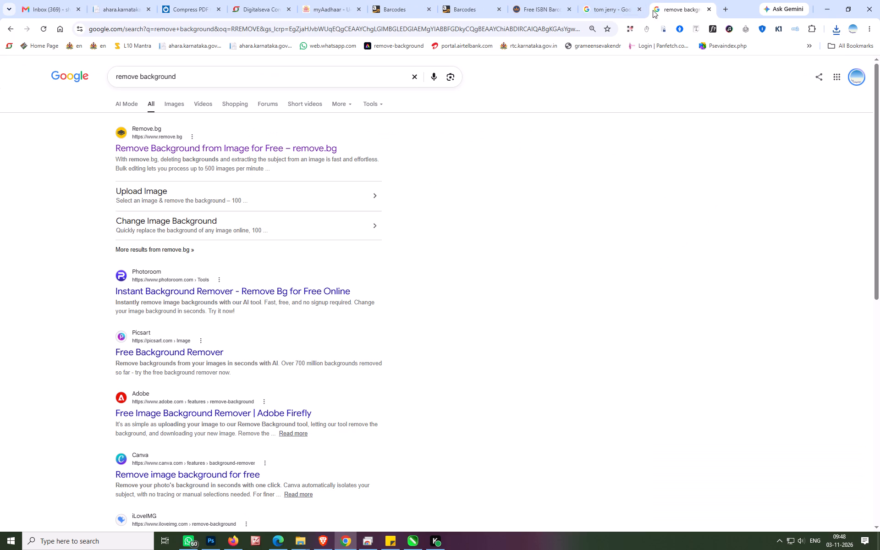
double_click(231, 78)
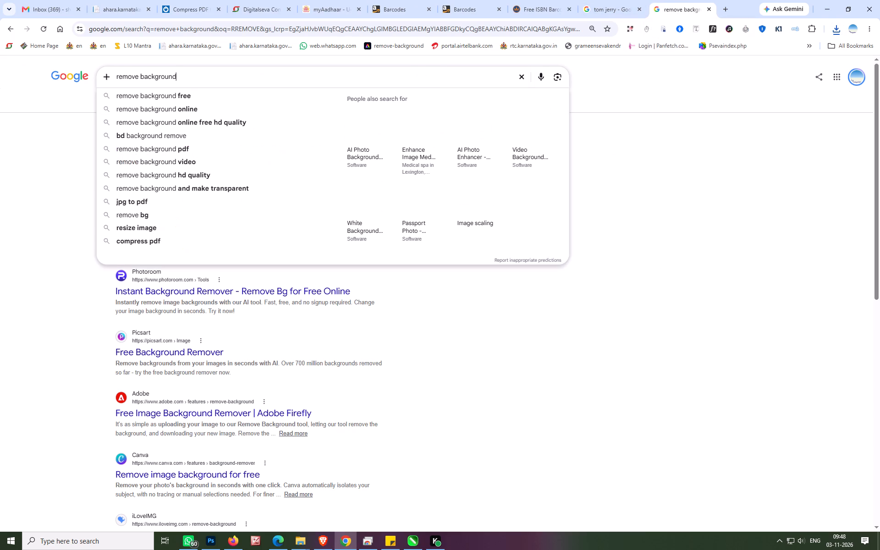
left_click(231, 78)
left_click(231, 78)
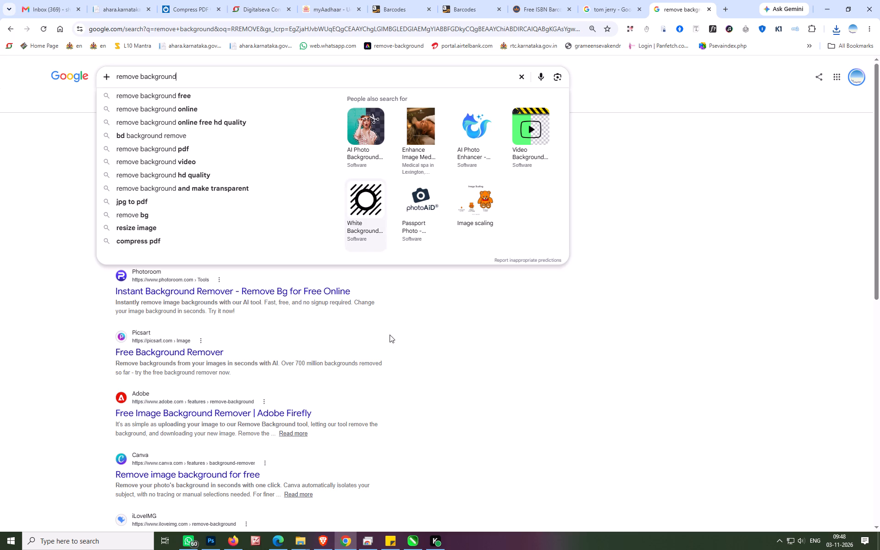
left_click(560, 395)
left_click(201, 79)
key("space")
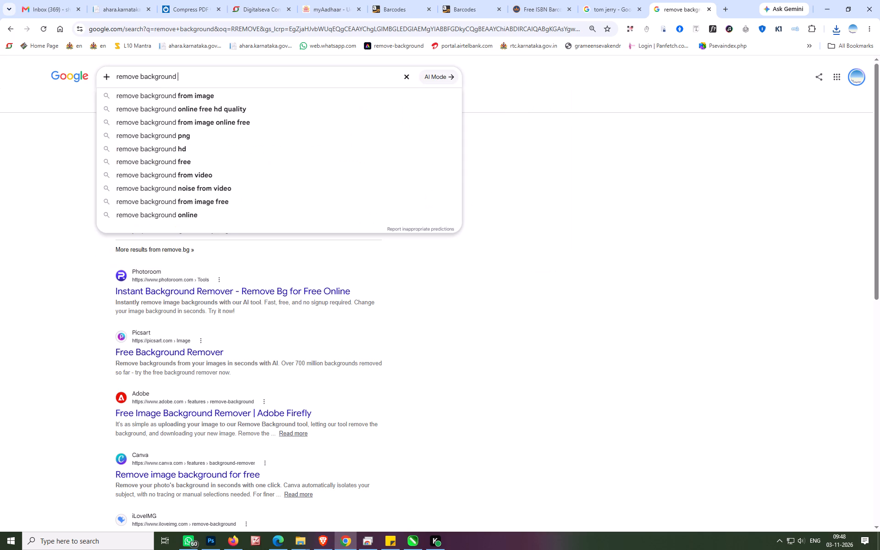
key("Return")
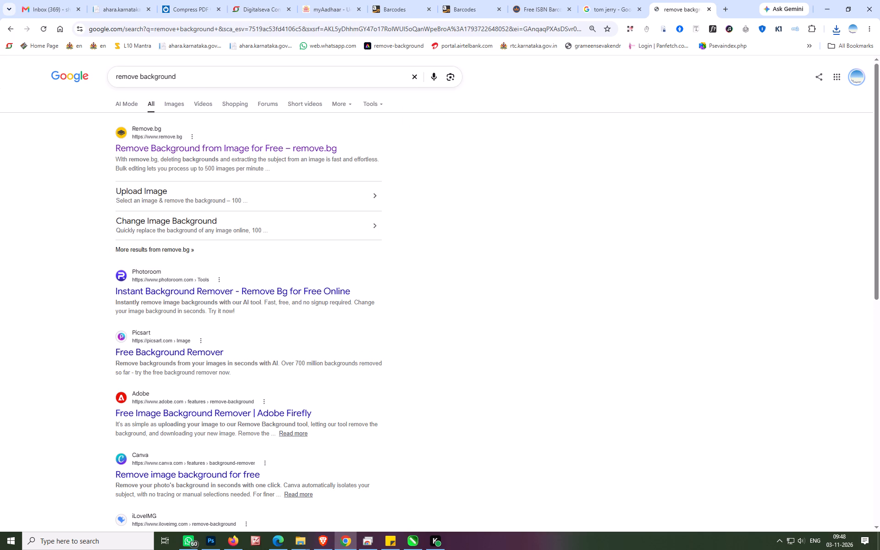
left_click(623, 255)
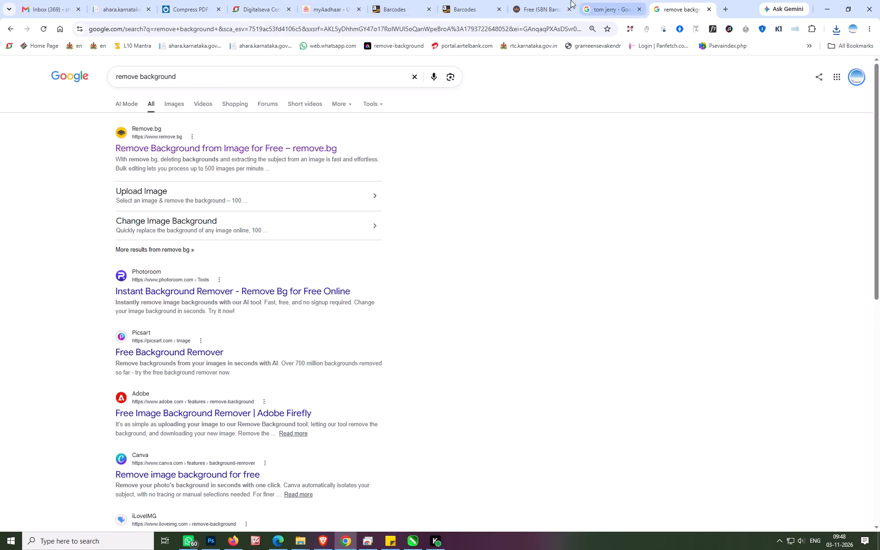
Return to the Tom and Jerry image results and refine the search to "tom jerry PNG".
left_click(620, 0)
left_click(204, 63)
key("space")
type("PNG")
key("space")
key("Return")
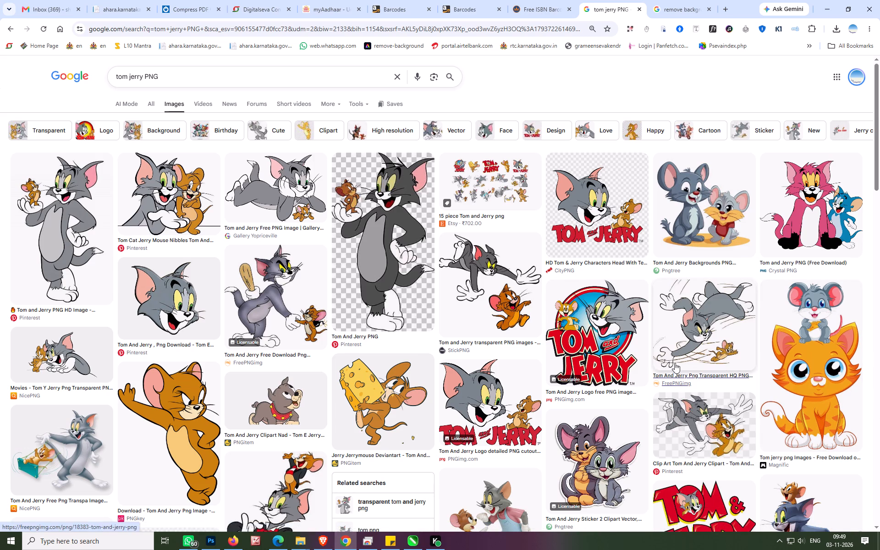
Open the Pinterest clip art result and browse its related pins for another Tom and Jerry picture.
left_click(717, 409)
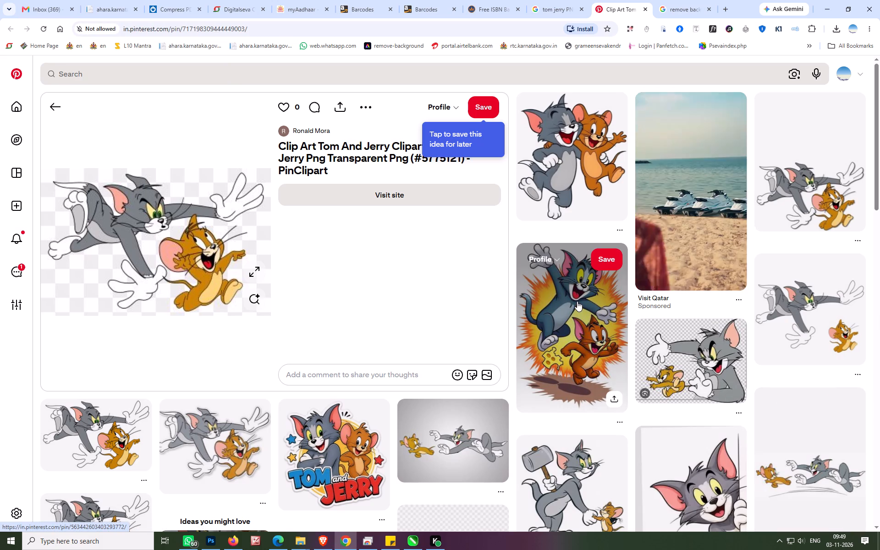
scroll(572, 279, "down", 2)
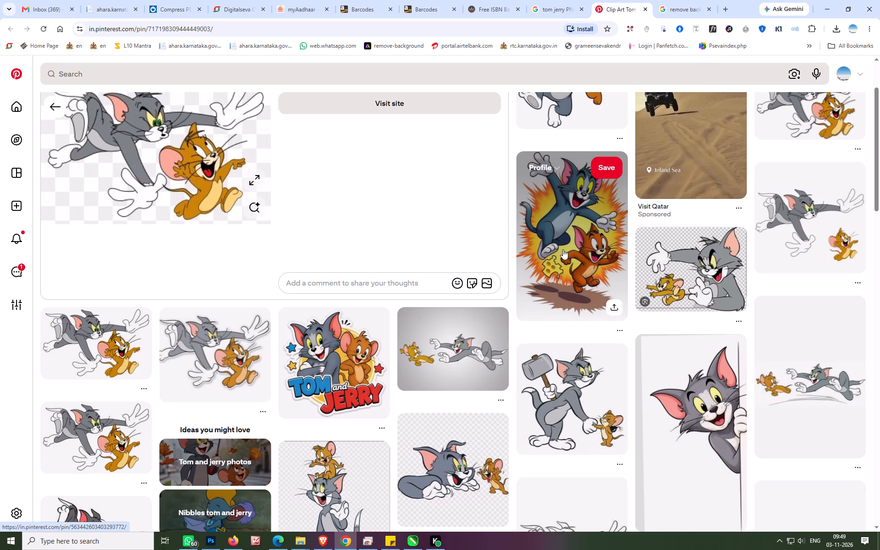
scroll(354, 310, "down", 2)
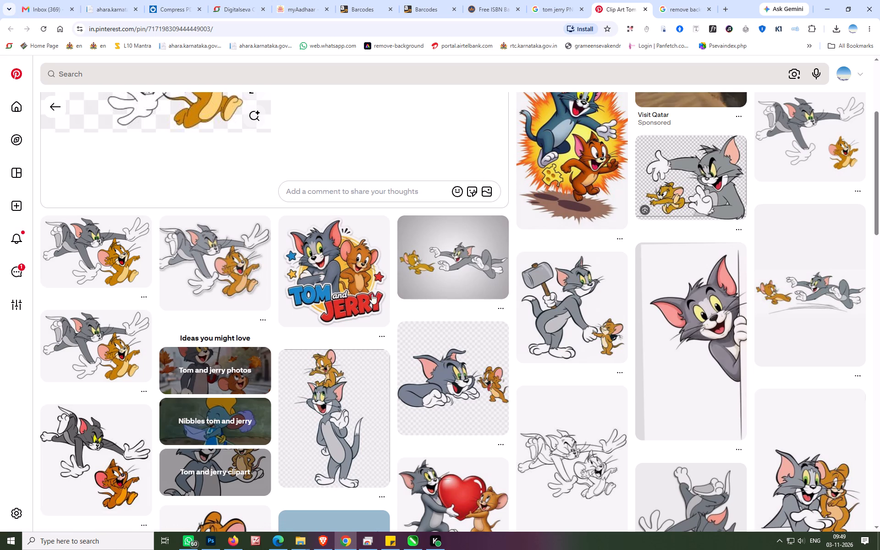
scroll(526, 302, "down", 3)
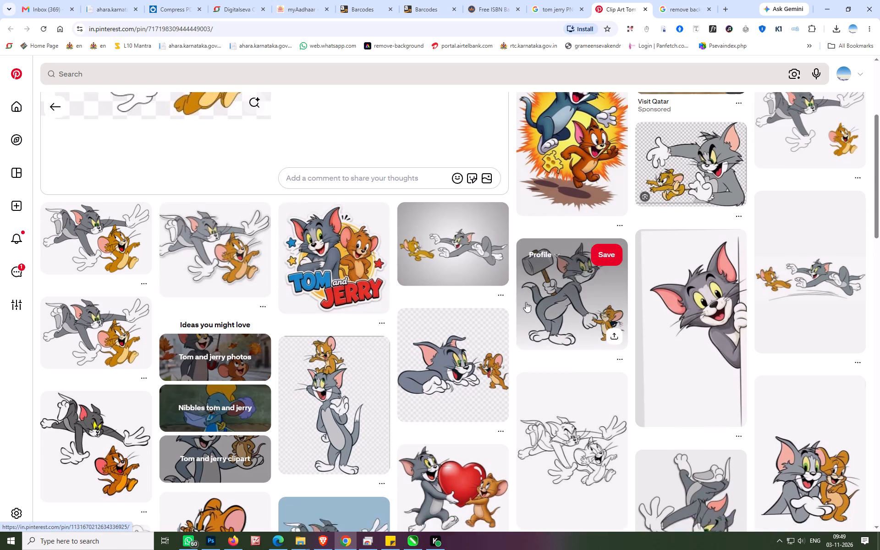
scroll(526, 302, "down", 3)
scroll(576, 285, "down", 2)
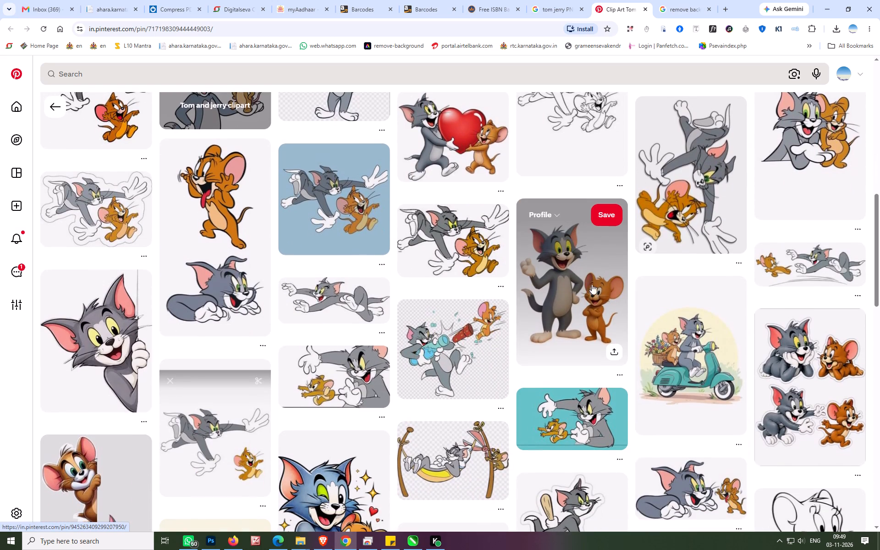
scroll(764, 315, "down", 3)
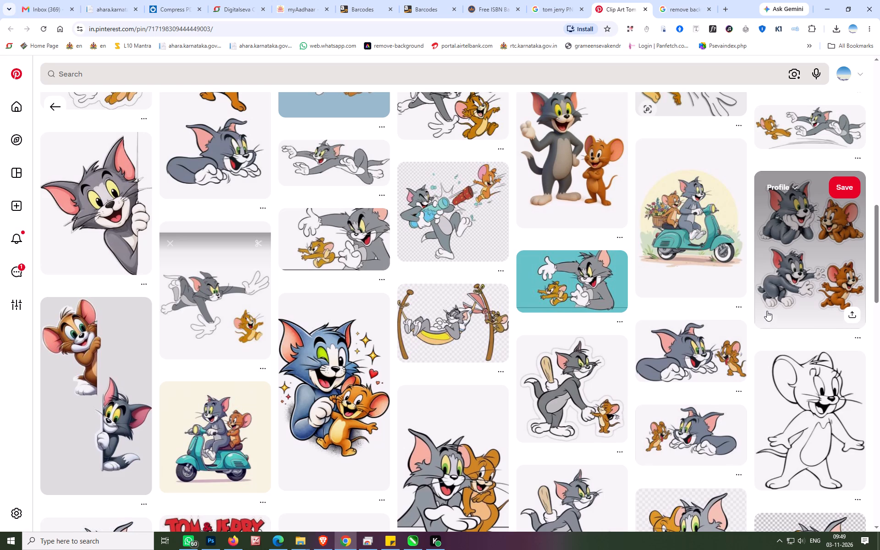
scroll(767, 311, "down", 3)
left_click(132, 309)
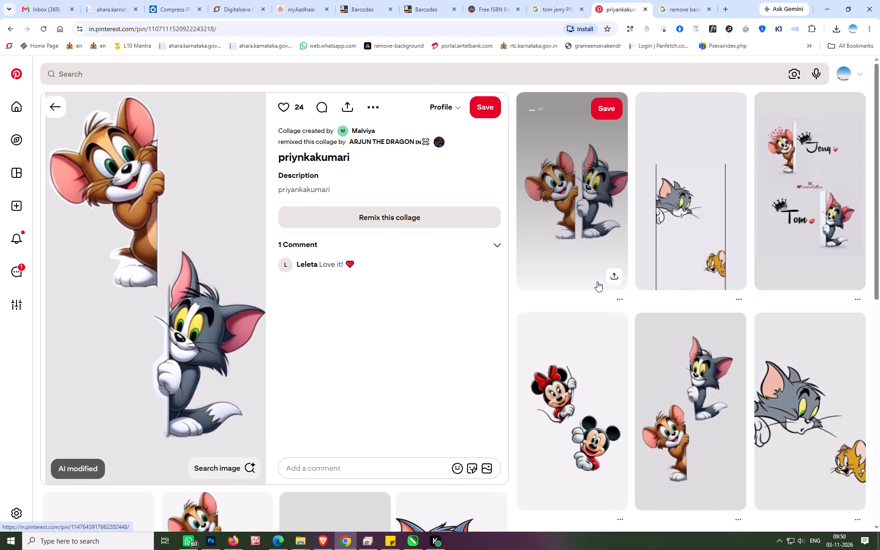
left_click(693, 243)
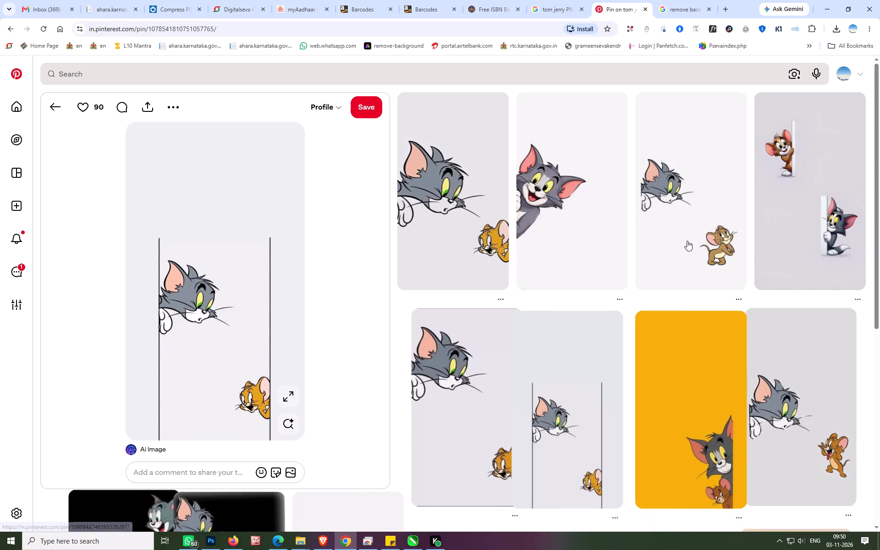
scroll(687, 241, "down", 2)
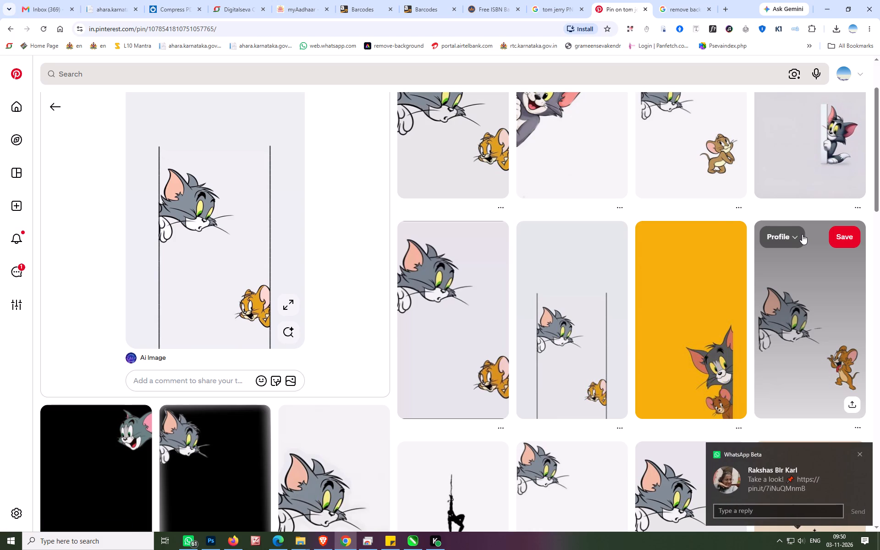
scroll(708, 269, "down", 1)
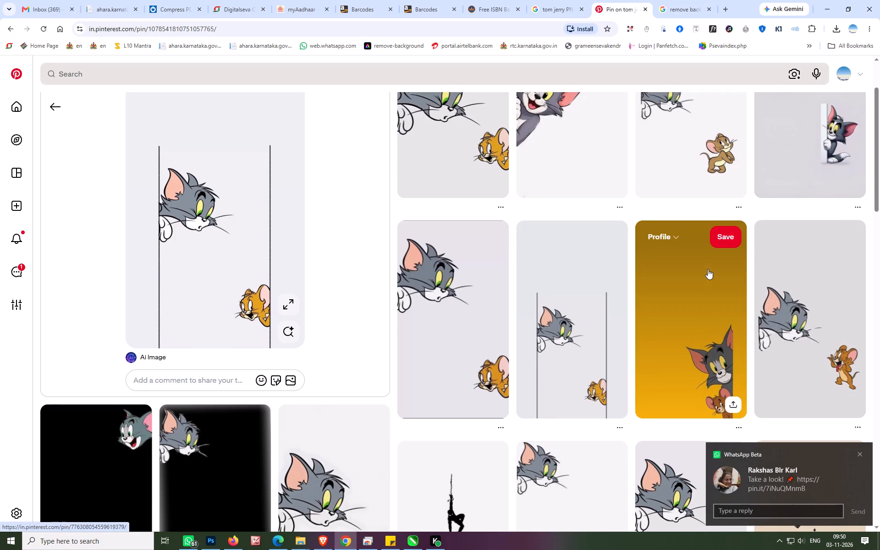
scroll(708, 269, "down", 2)
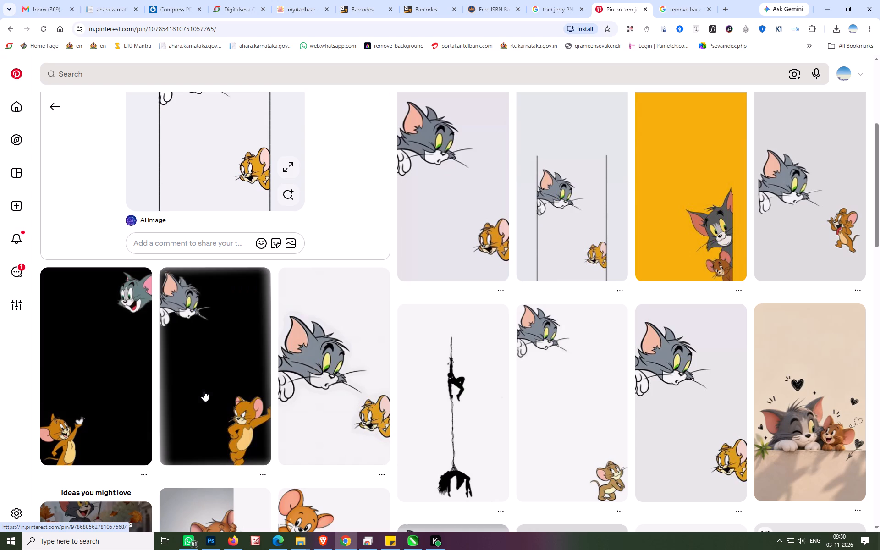
Open the black-background pin with Tom's head above and Jerry holding a heart below, and download its image.
left_click(99, 382)
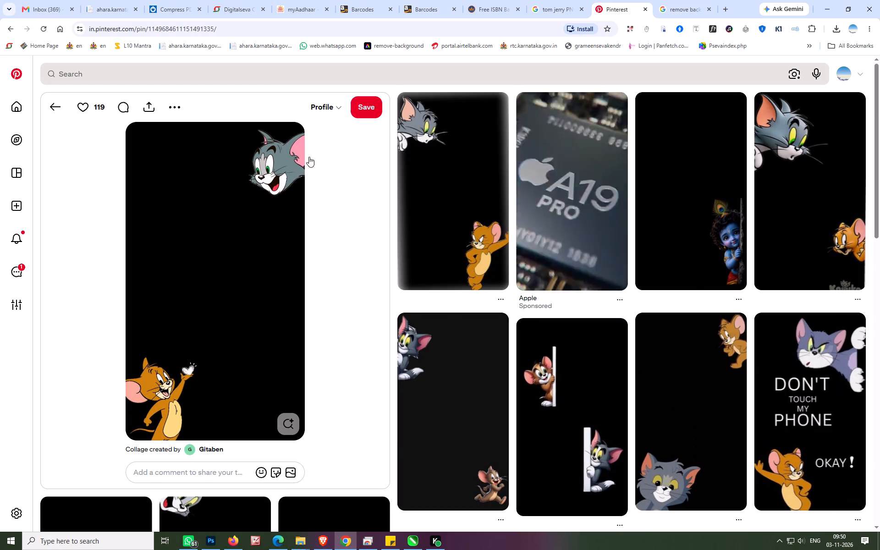
left_click(172, 105)
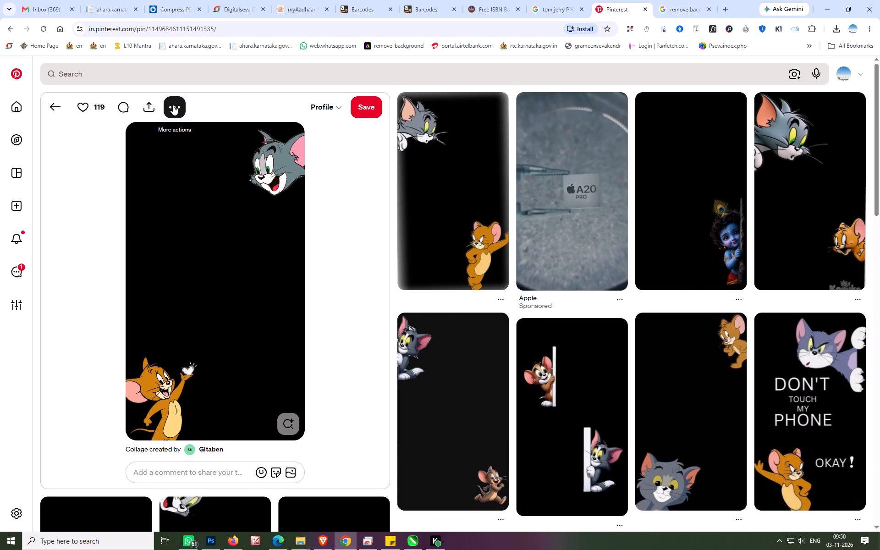
left_click(159, 137)
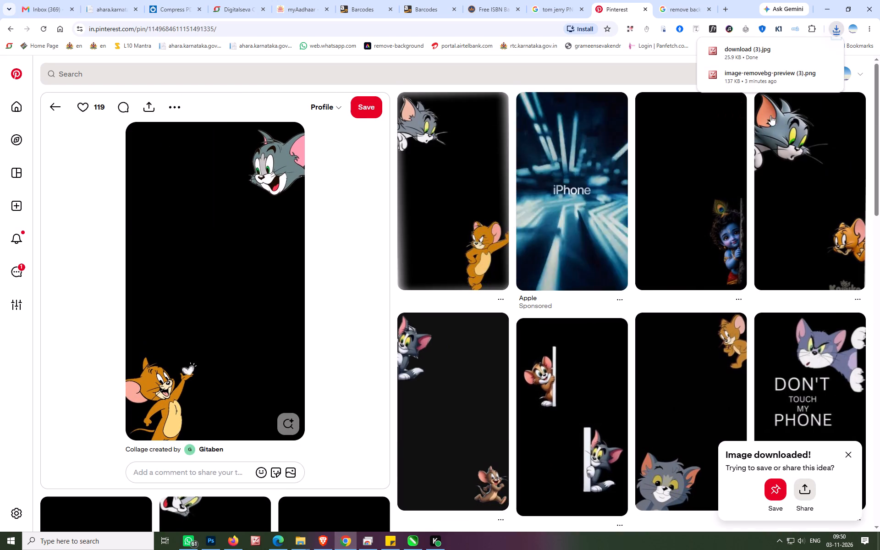
Place the downloaded download (3).jpg into the Photoshop document as a new layer above the cutout.
left_click_drag(751, 50, 719, 120)
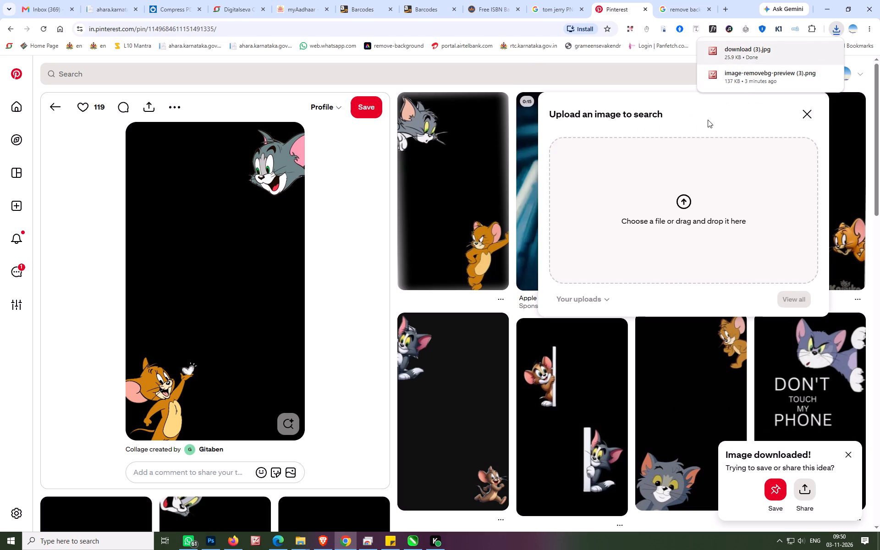
left_click_drag(742, 51, 400, 549)
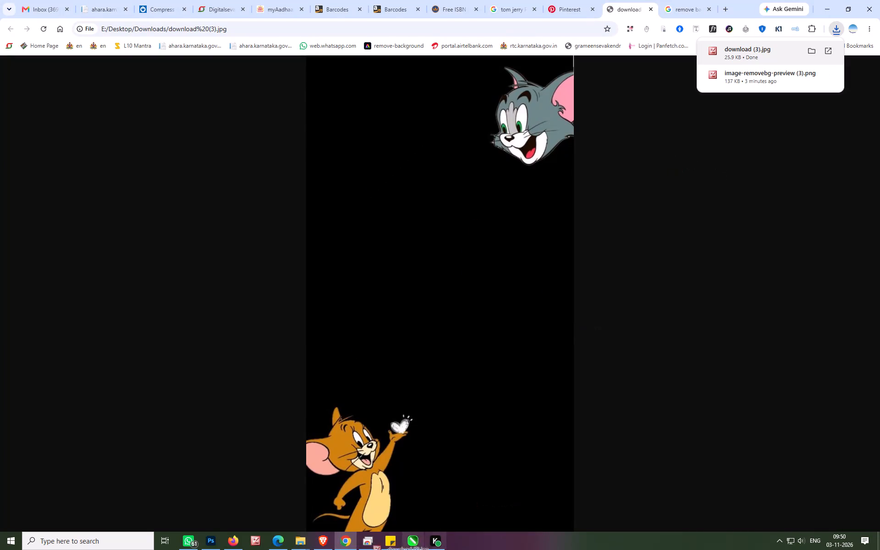
left_click_drag(400, 549, 218, 540)
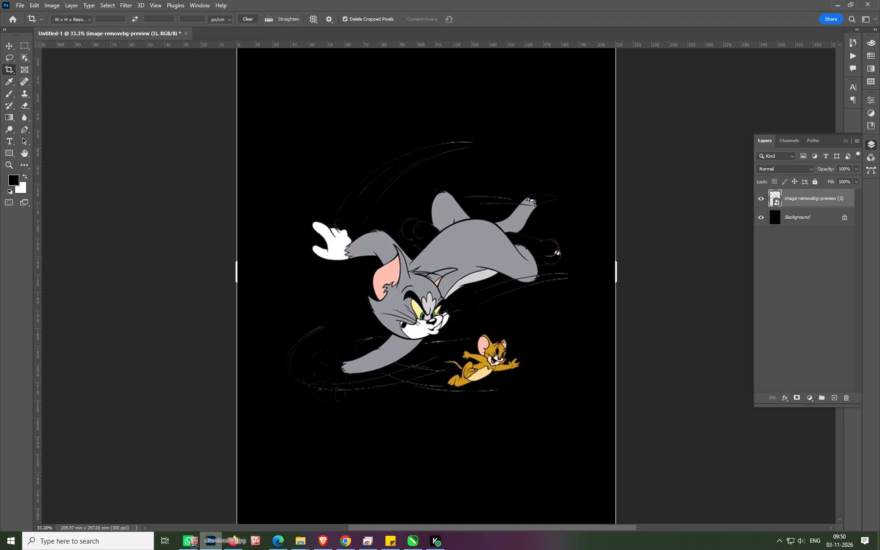
left_click_drag(218, 540, 390, 214)
key("Return")
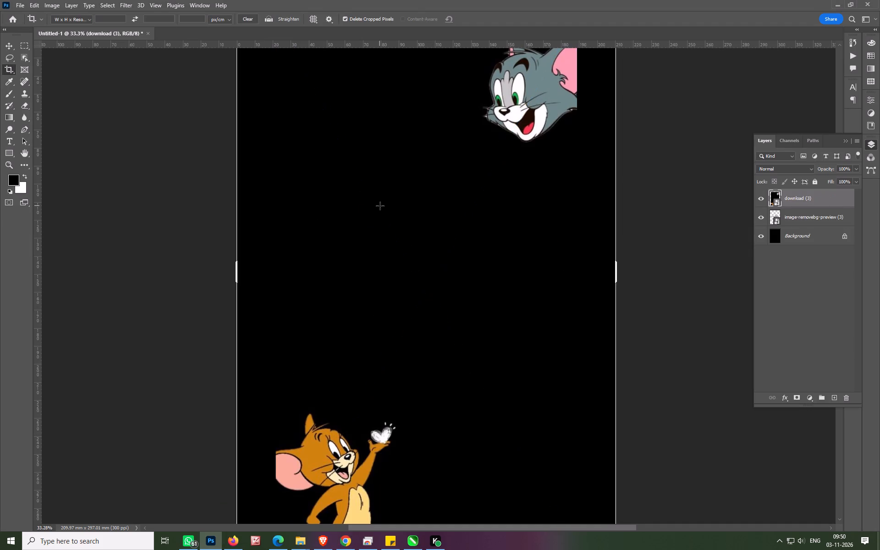
scroll(440, 255, "down", 3)
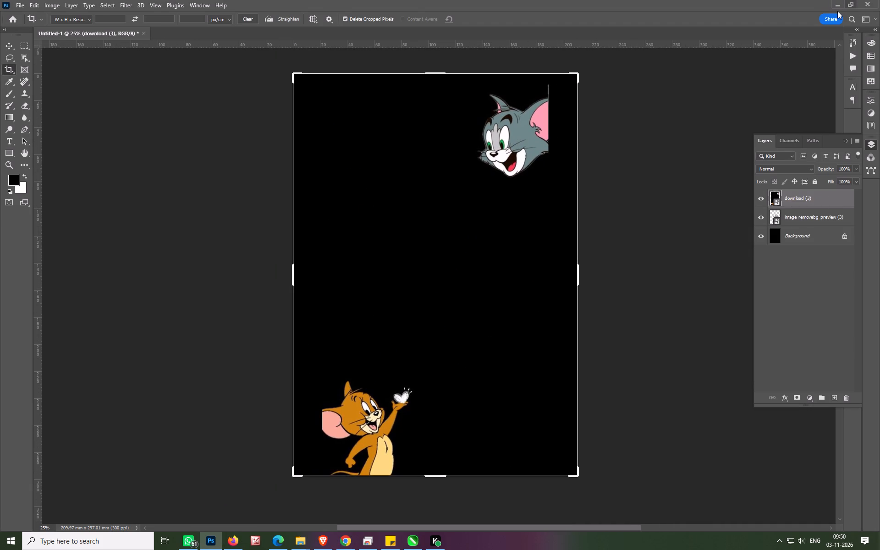
Return to Pinterest in Chrome, browse related pins to the one with Tom and Jerry below a quote frame, and download its image.
left_click(837, 7)
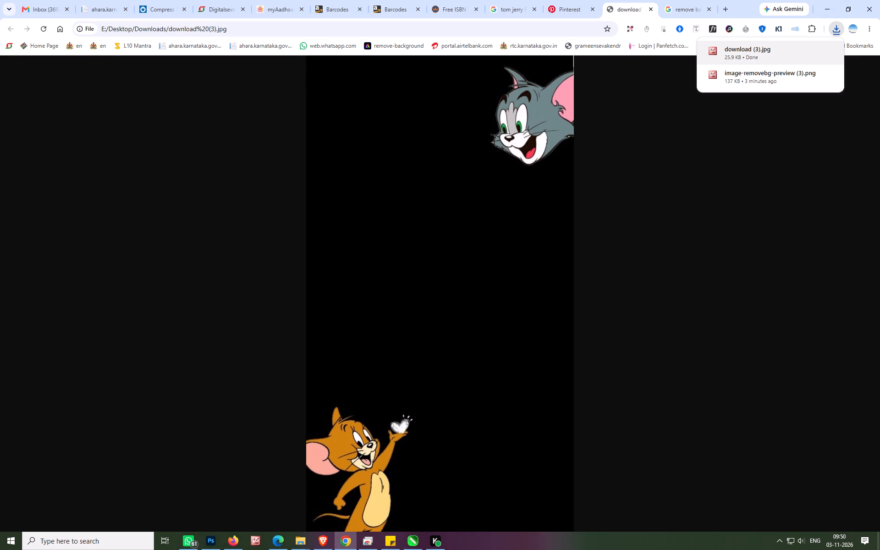
left_click(561, 10)
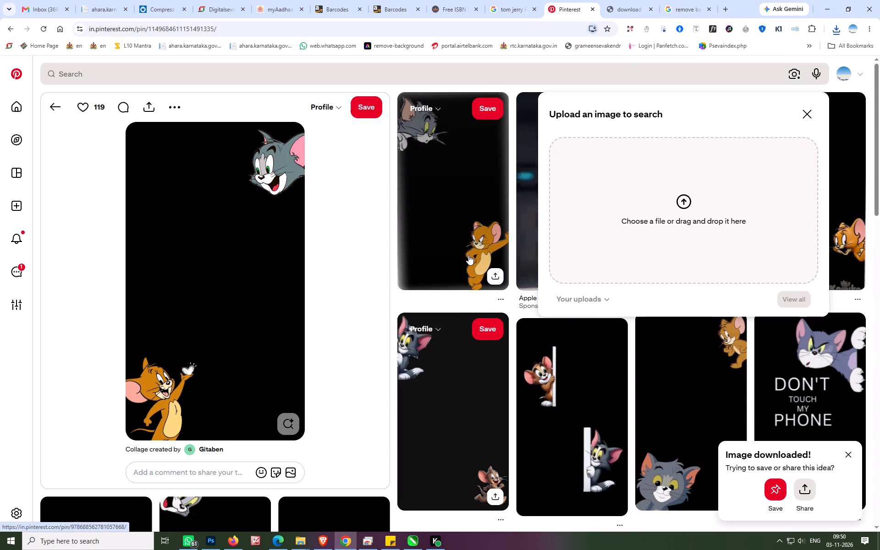
left_click(468, 255)
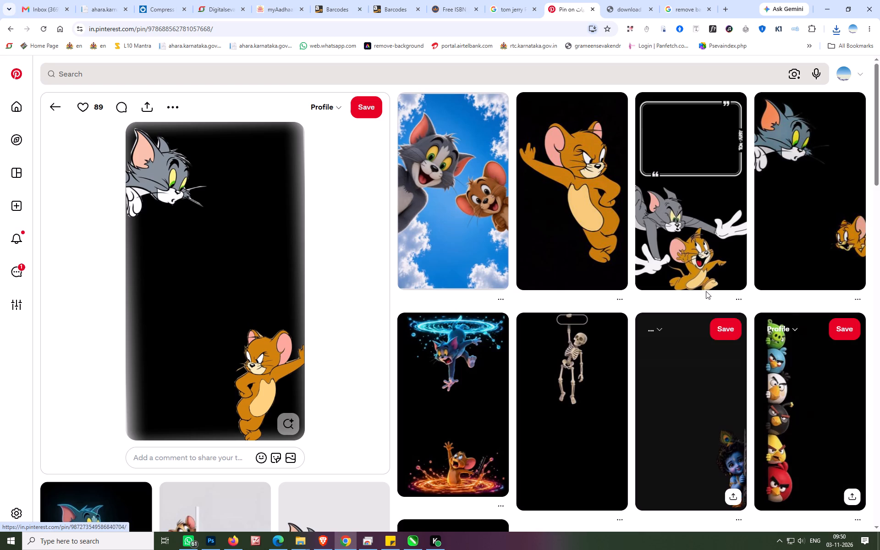
left_click(690, 264)
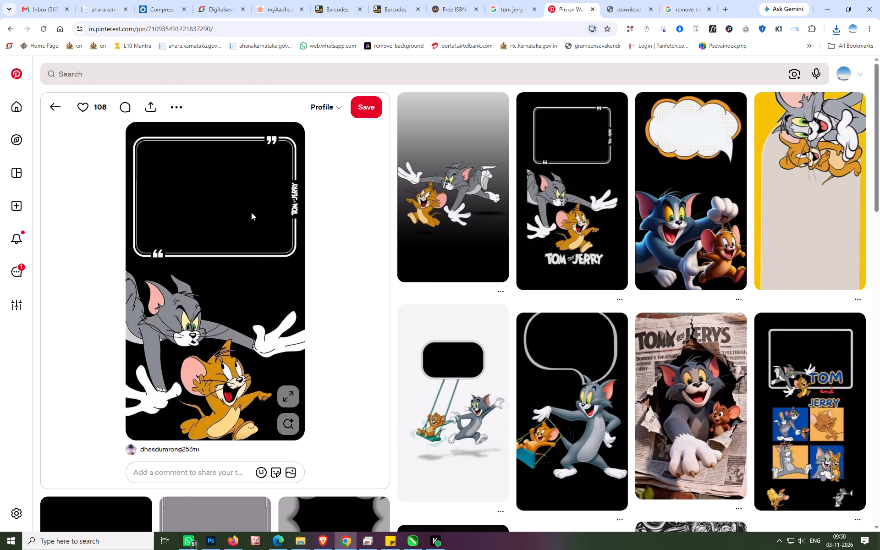
left_click(187, 108)
left_click(178, 108)
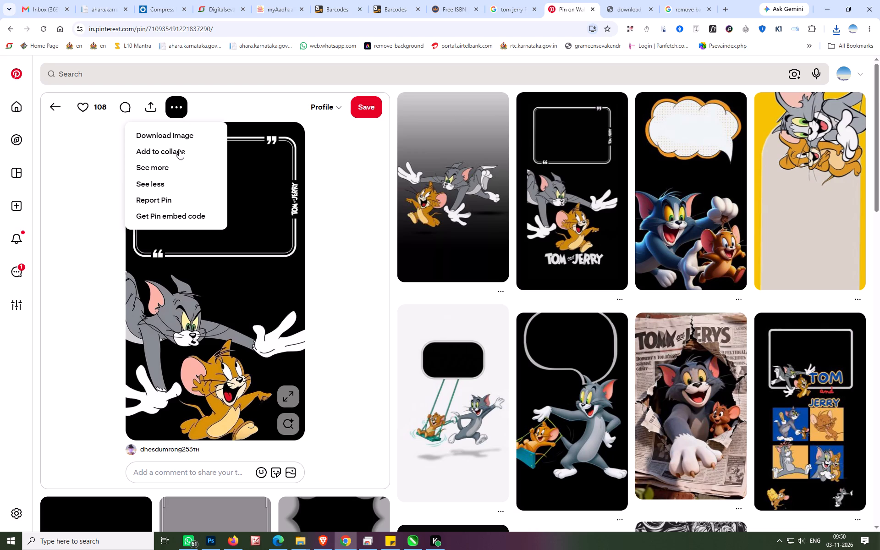
left_click(187, 138)
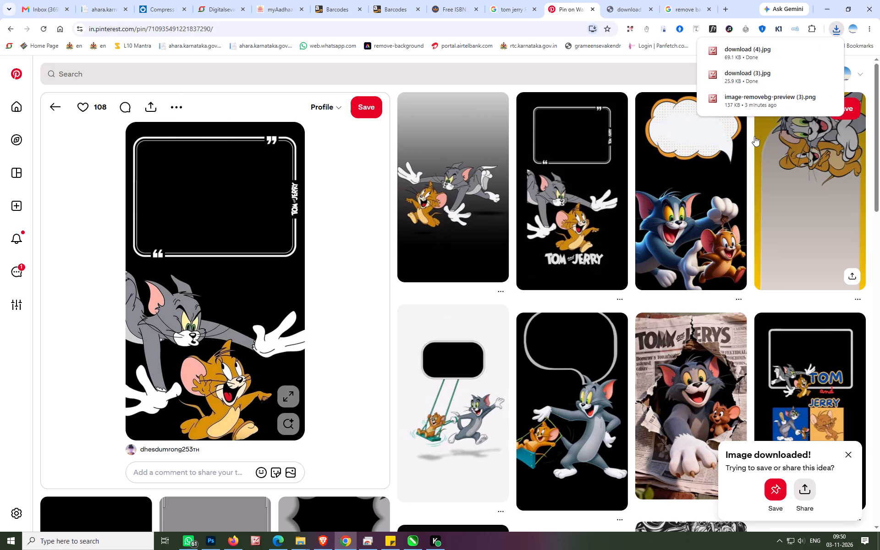
Place the downloaded download (4).jpg into the Photoshop document as a new top layer.
left_click_drag(739, 57, 285, 549)
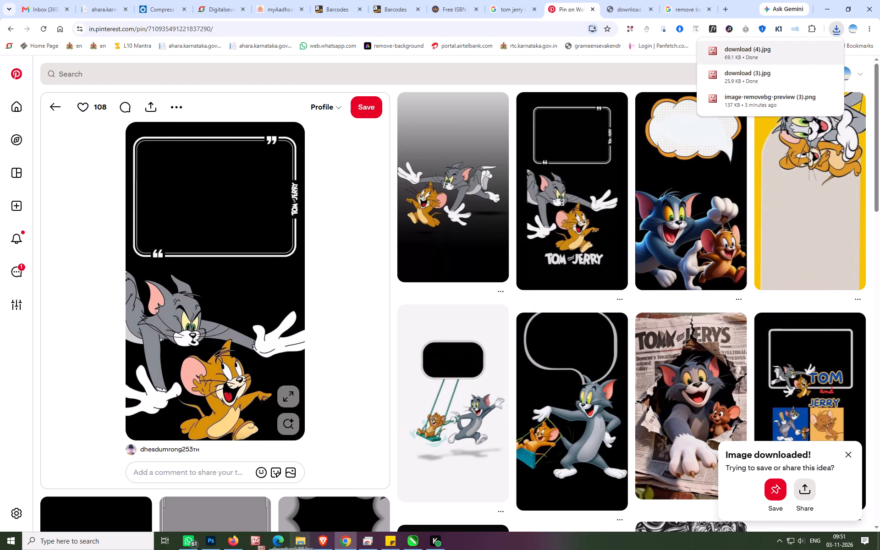
left_click_drag(285, 549, 422, 259)
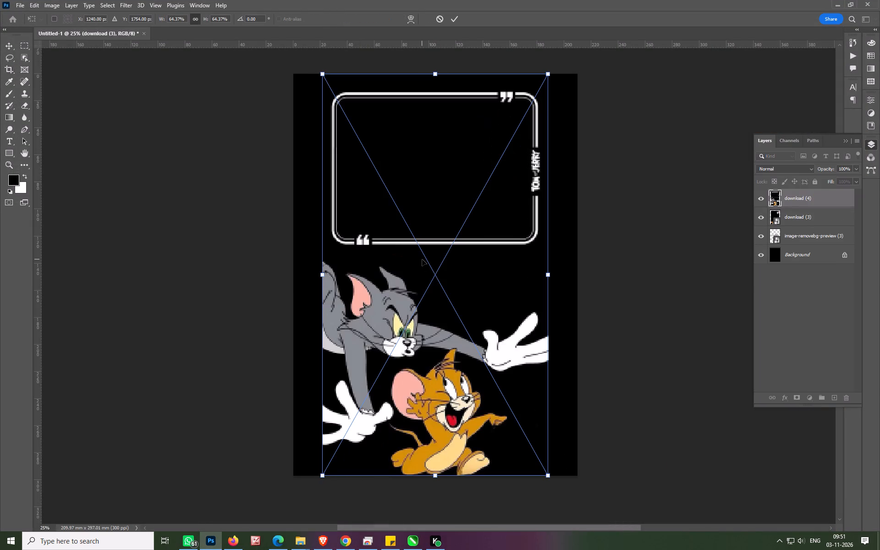
key("Return")
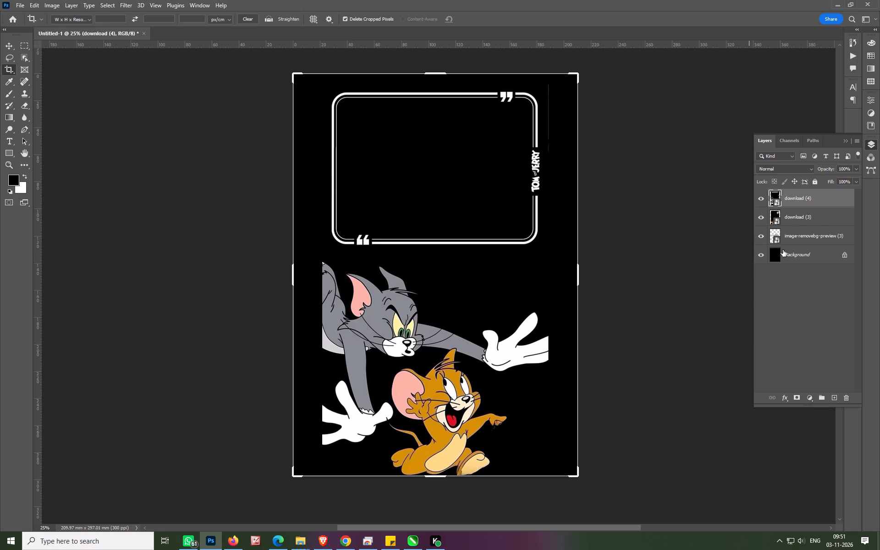
Hide and delete the download (3) layer.
left_click(763, 218)
left_click(802, 215)
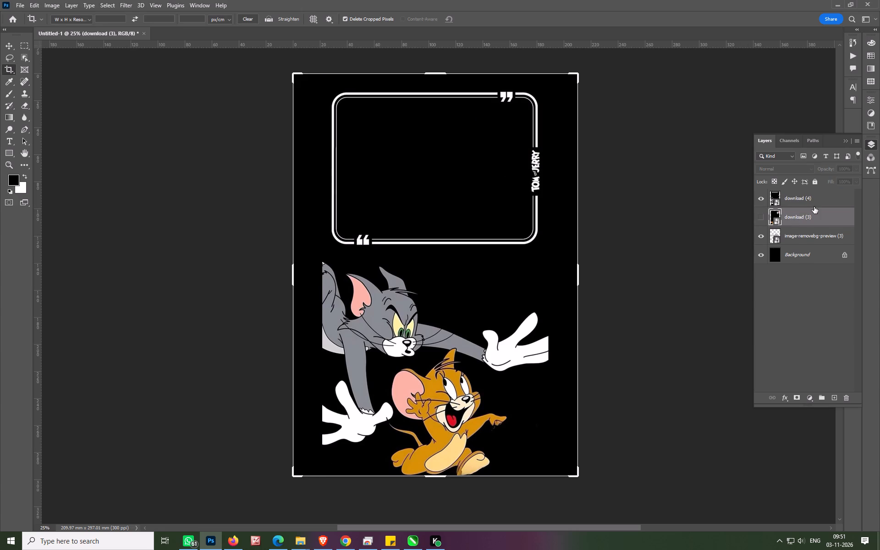
key("Delete")
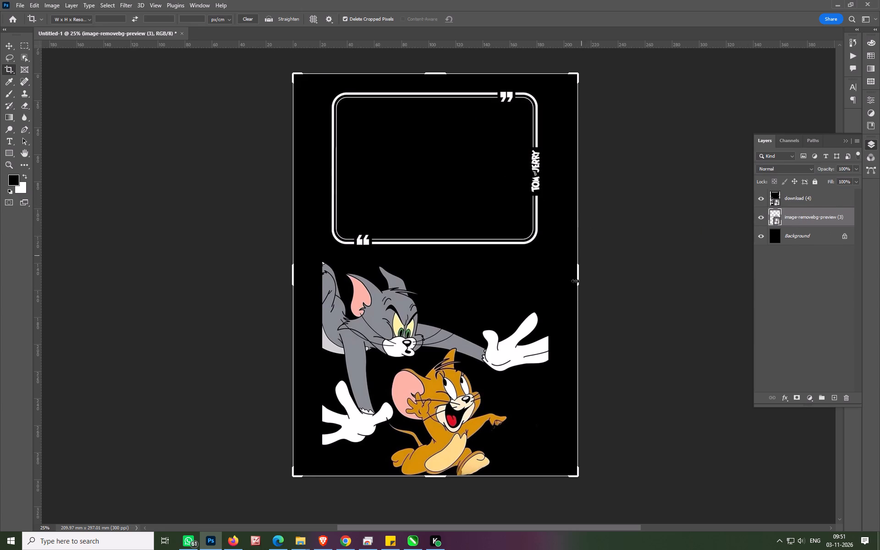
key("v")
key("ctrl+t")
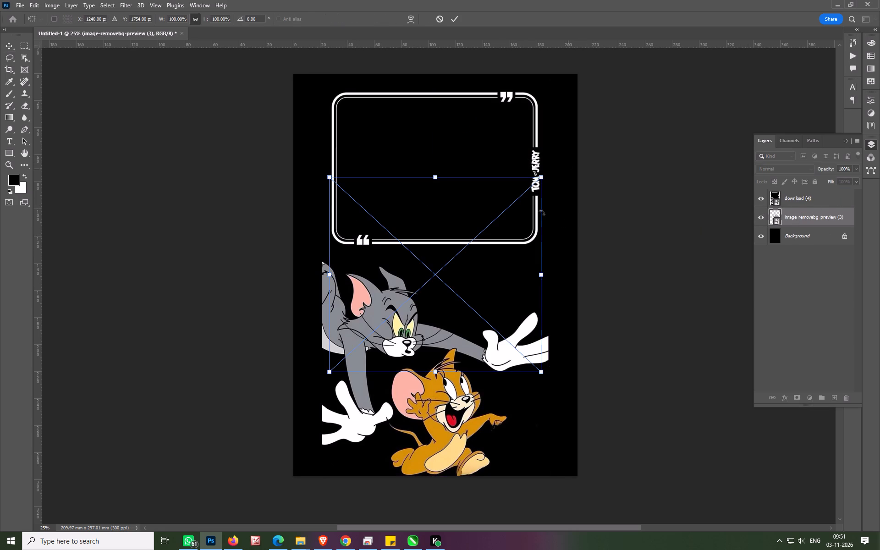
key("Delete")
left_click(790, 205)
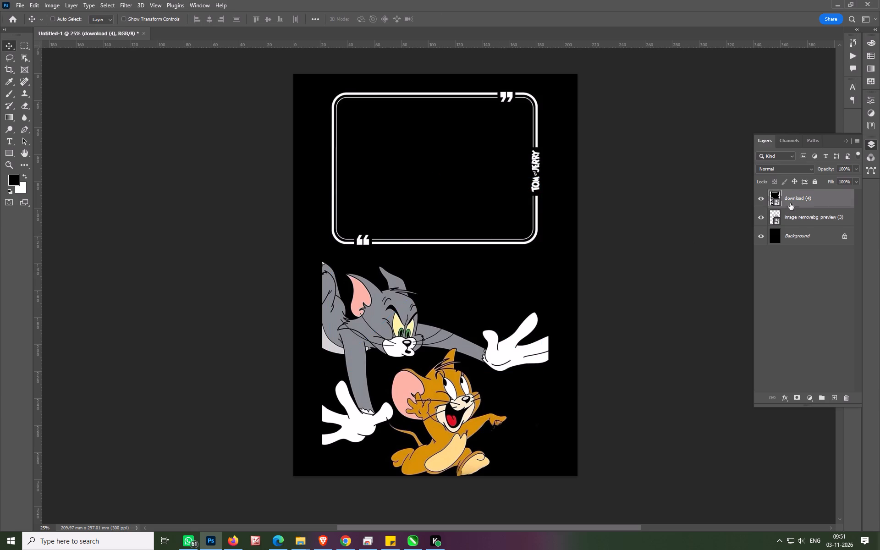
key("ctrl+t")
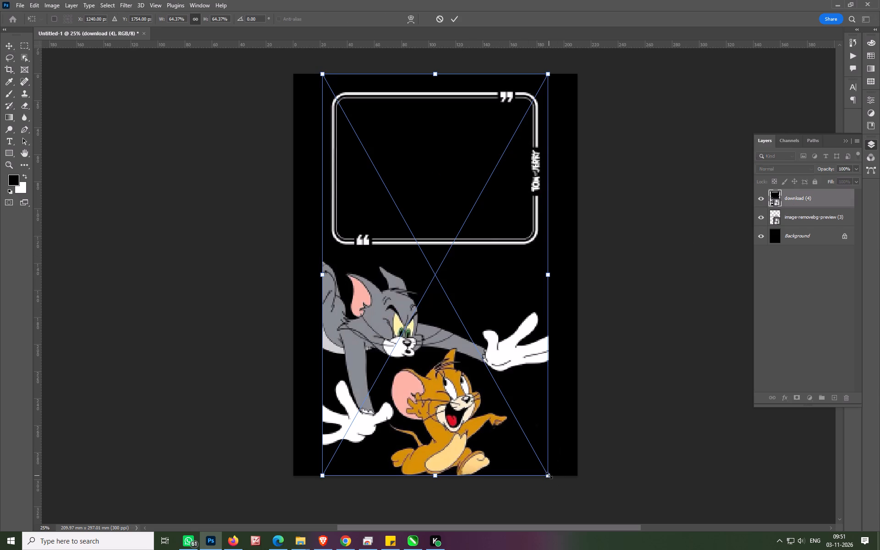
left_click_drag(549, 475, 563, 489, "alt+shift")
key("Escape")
Shift the download (4) picture slightly upward on the page.
left_click_drag(457, 224, 457, 223)
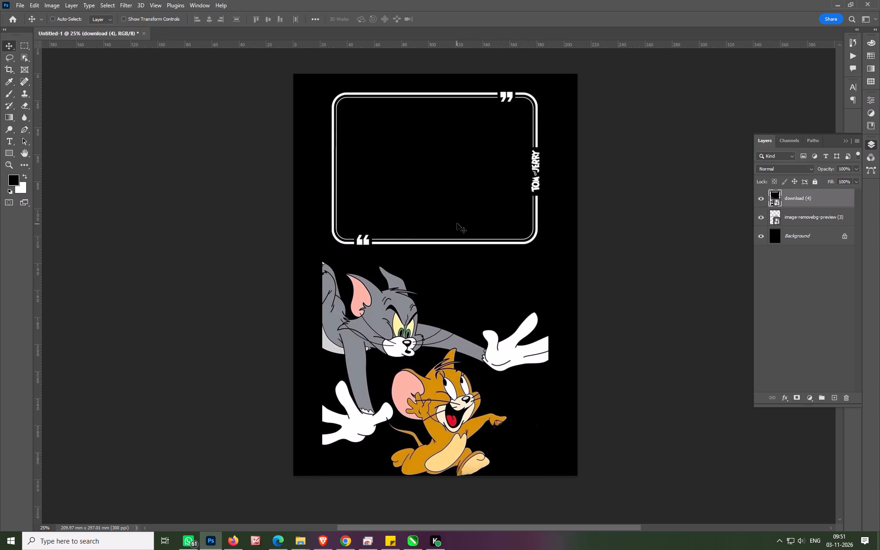
left_click_drag(457, 223, 456, 207)
scroll(457, 260, "down", 2)
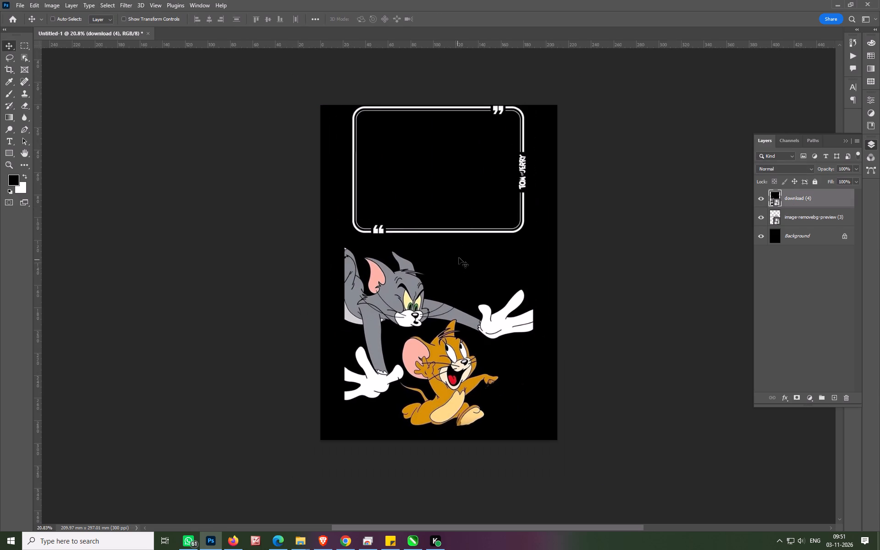
left_click_drag(434, 259, 435, 268)
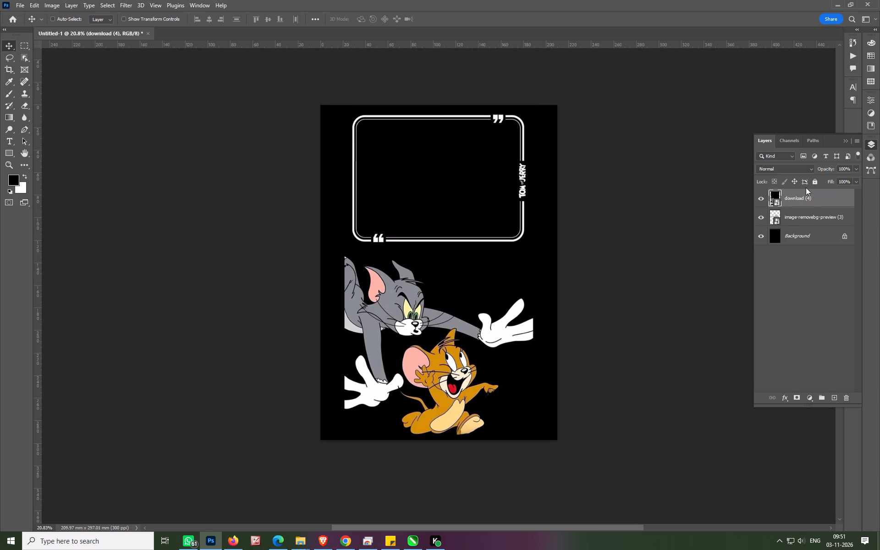
Rasterize the download (4) layer.
right_click(805, 187)
right_click(794, 197)
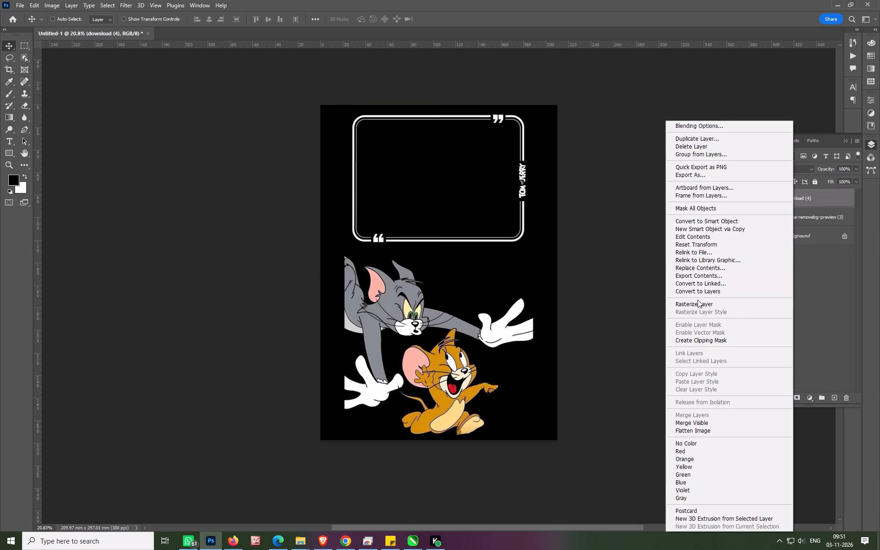
double_click(698, 299)
left_click(693, 303)
Select the quote frame area above Tom with the Rectangular Marquee and cut it from the download (4) layer.
key("m")
key("m")
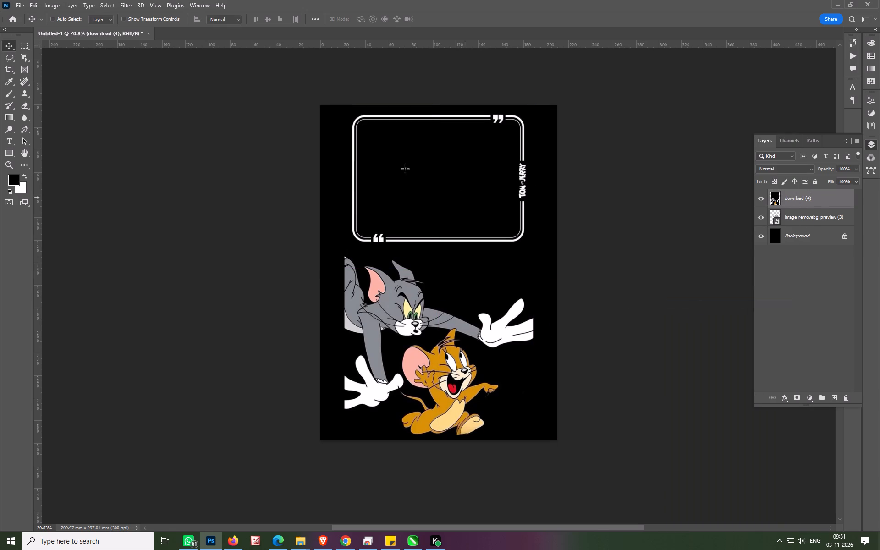
left_click_drag(405, 169, 562, 245)
key("space")
key("space")
key("space")
key("ctrl+x")
Delete the image-removebg-preview (3) layer.
left_click(800, 214)
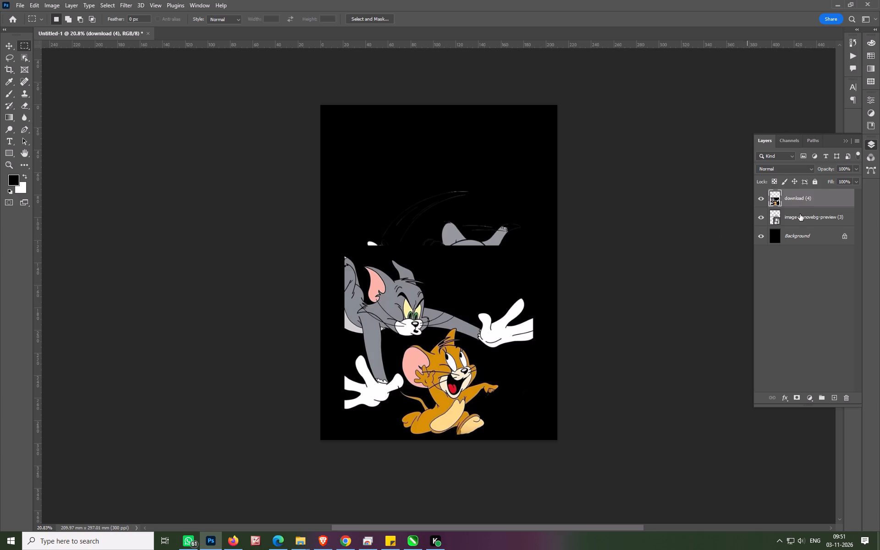
key("Delete")
Move the Tom and Jerry artwork on the download (4) layer against the page's left edge.
key("v")
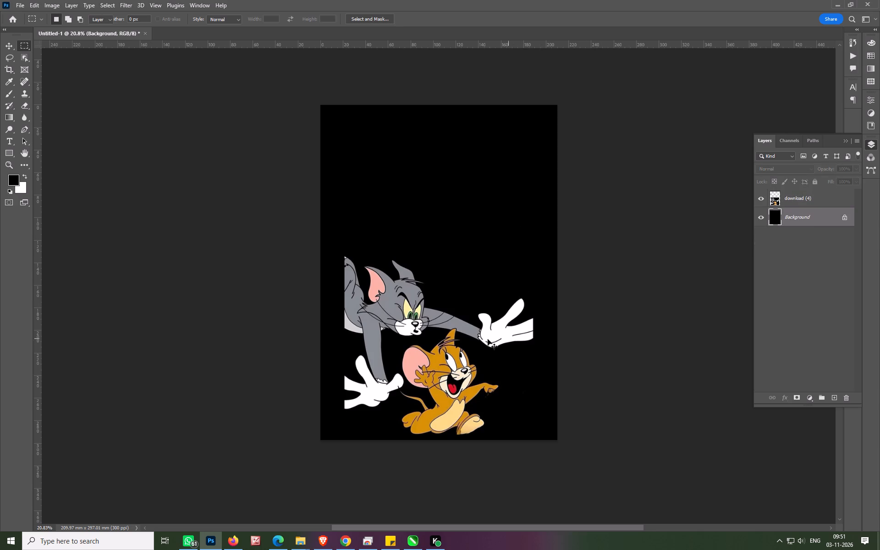
left_click_drag(467, 326, 462, 280)
key("ctrl+z")
left_click(797, 197)
key("space")
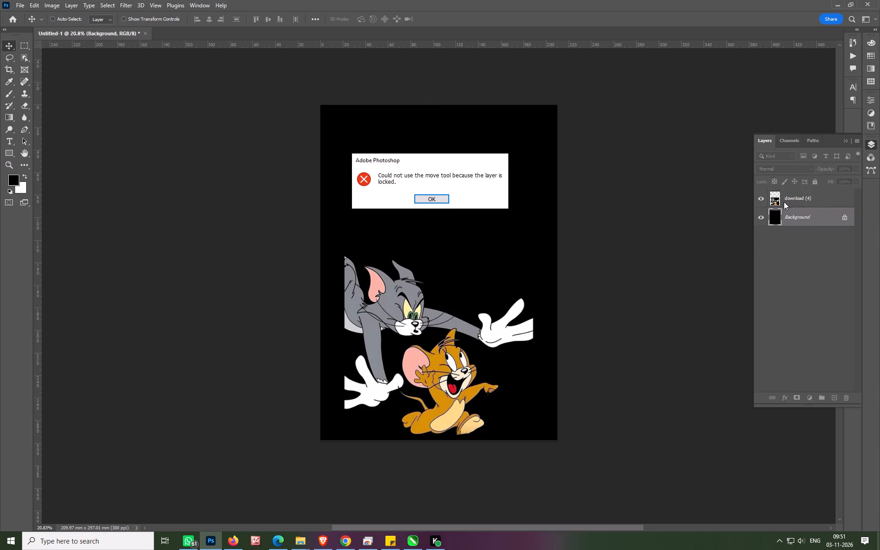
left_click(809, 199)
key("v")
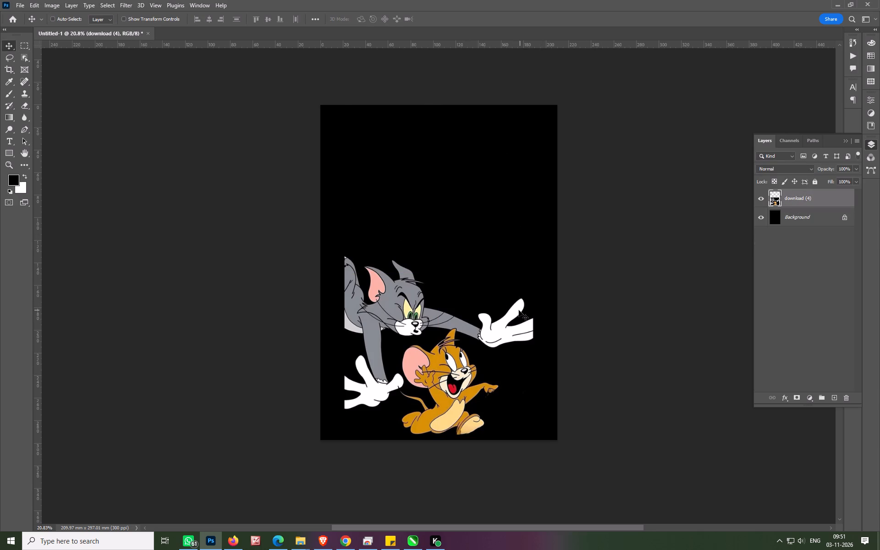
left_click_drag(449, 320, 418, 321)
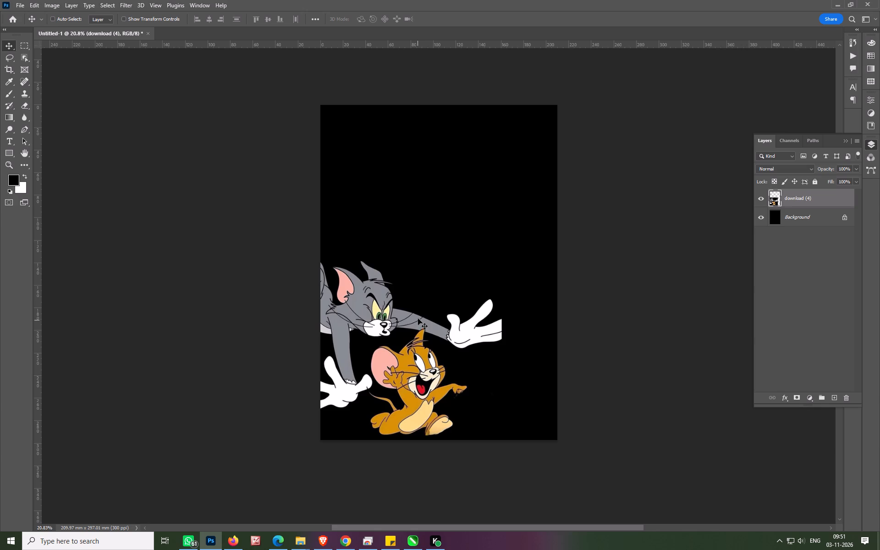
left_click_drag(405, 313, 411, 319)
Scale the Tom and Jerry artwork up to about 124% so it spans the page width, aligned with the page's bottom.
key("ctrl+t")
left_click_drag(509, 108, 539, 68)
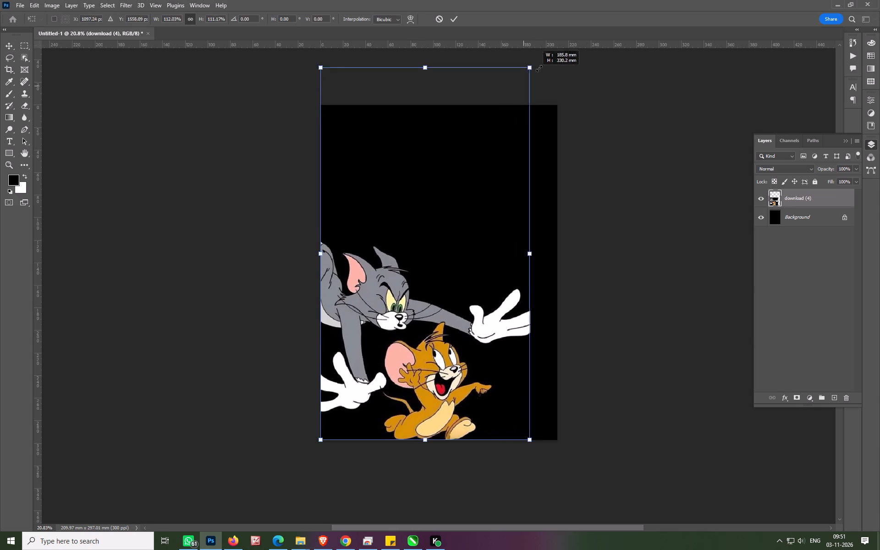
left_click_drag(539, 68, 533, 86)
key("Right")
key("Right")
key("Right")
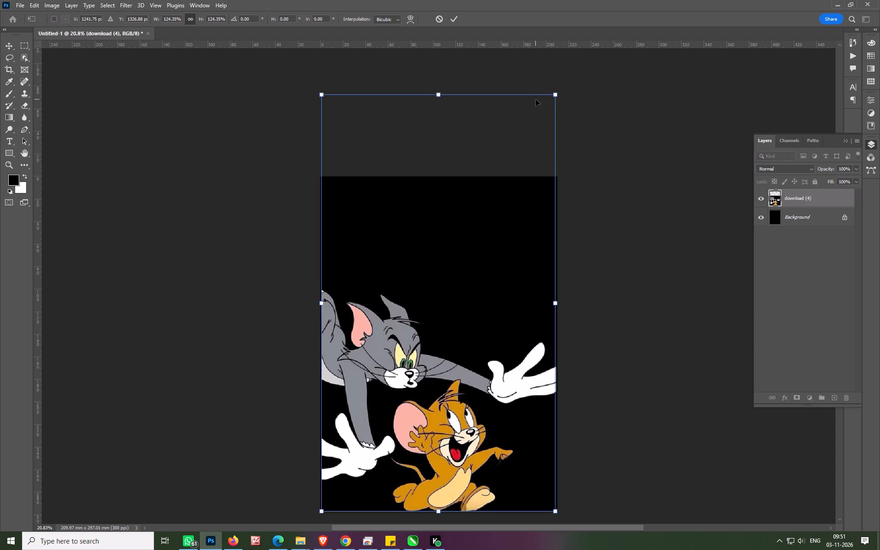
key("Return")
Scale the Tom and Jerry artwork down slightly about its centre, leaving a small margin on each side of the page.
key("ctrl+t")
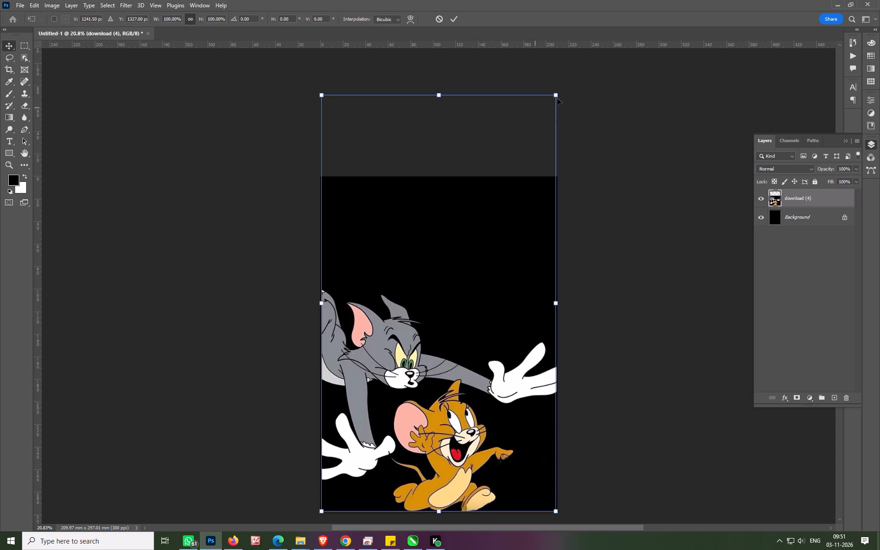
left_click_drag(558, 93, 545, 110, "alt+shift")
key("Return")
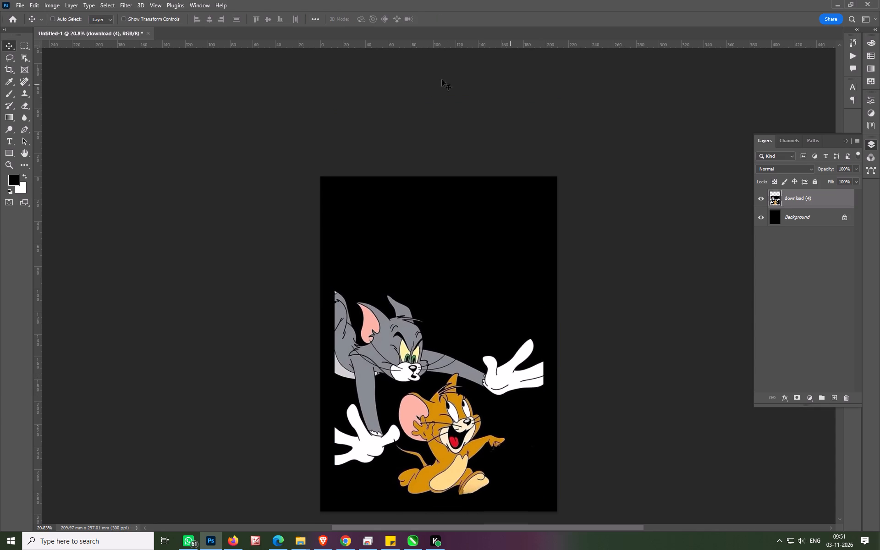
Paste the cut quote frame as a new layer and move it to the top of the page above Tom.
key("ctrl+v")
key("v")
left_click_drag(454, 337, 461, 247)
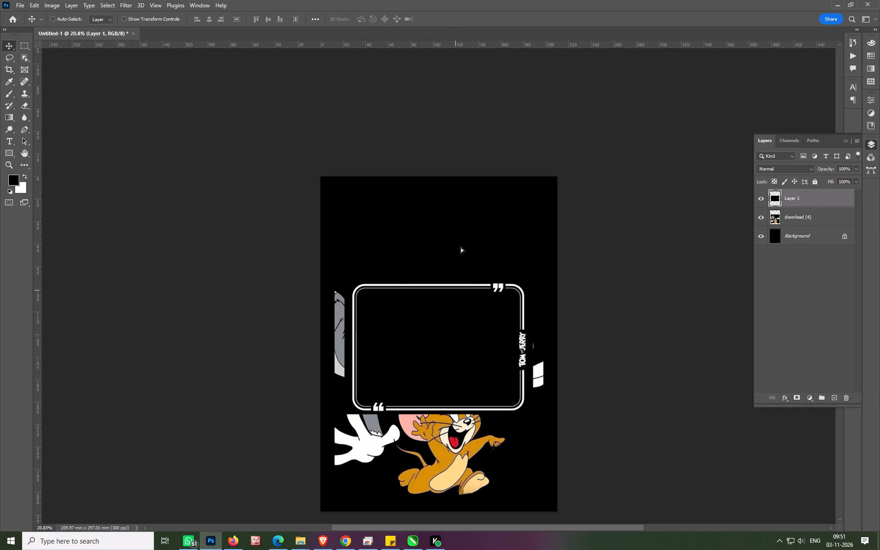
left_click_drag(461, 247, 457, 226)
Scale the quote frame down to about 76% and position it above Tom's head, toward the page's right side.
key("ctrl+t")
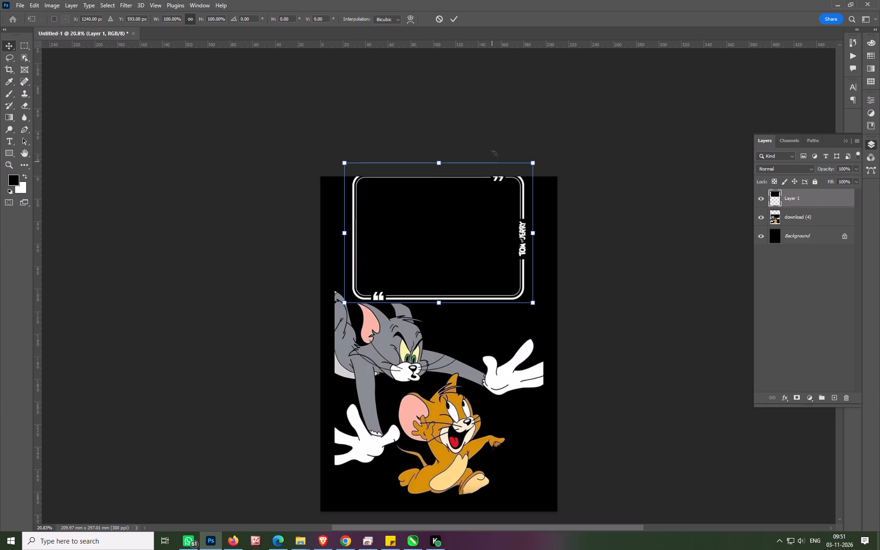
left_click_drag(533, 164, 487, 195)
left_click_drag(429, 273, 442, 264)
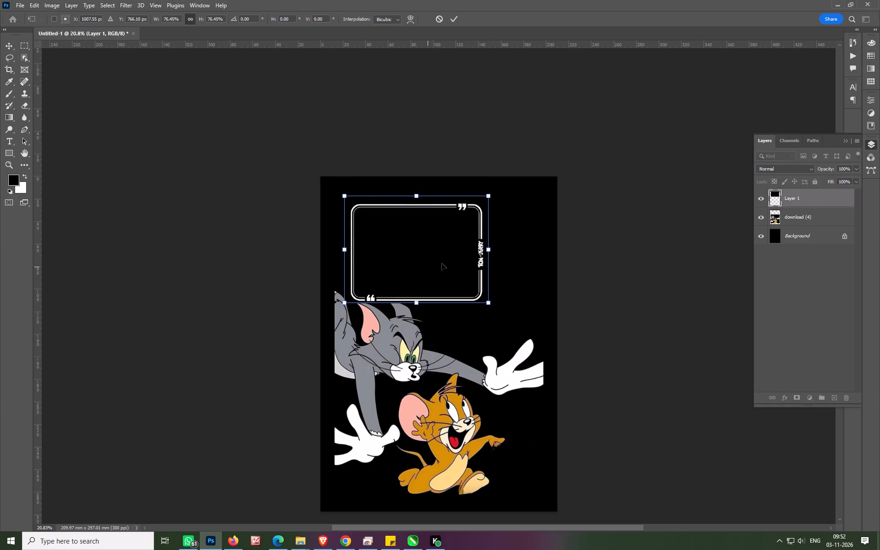
left_click_drag(442, 264, 472, 268)
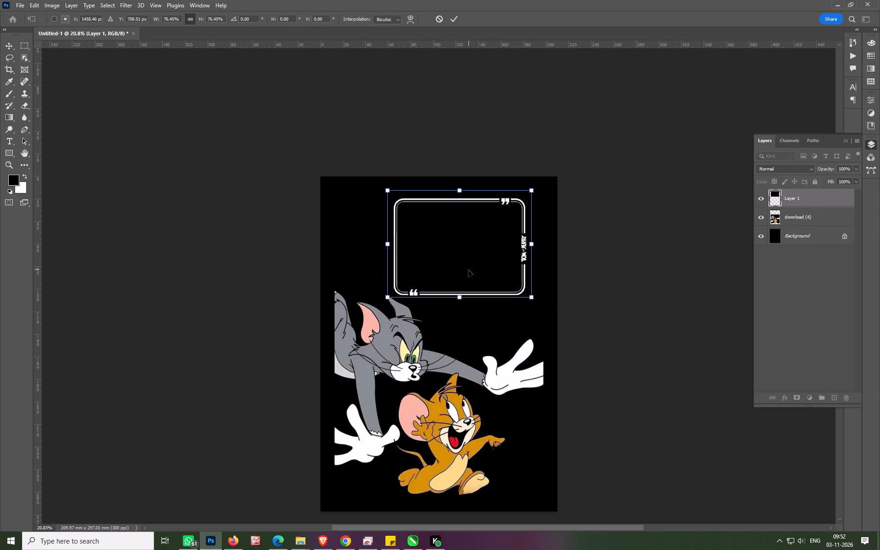
key("Return")
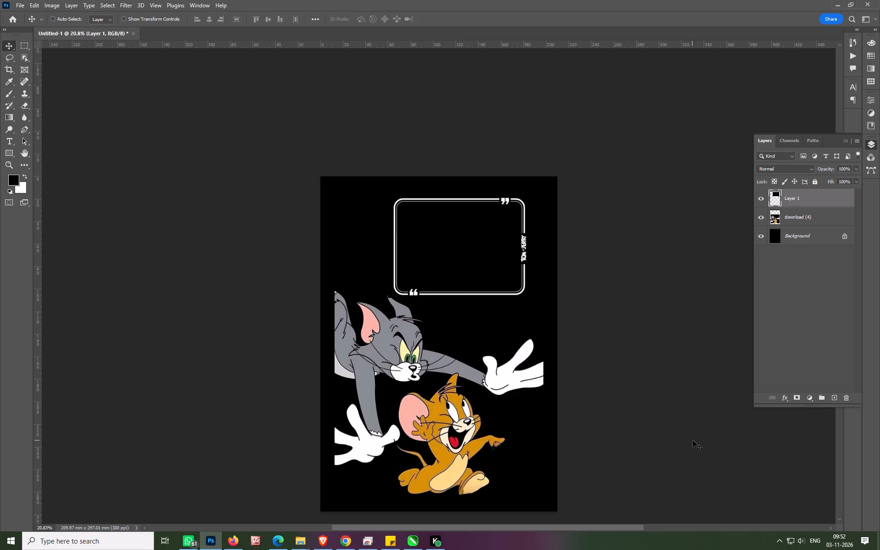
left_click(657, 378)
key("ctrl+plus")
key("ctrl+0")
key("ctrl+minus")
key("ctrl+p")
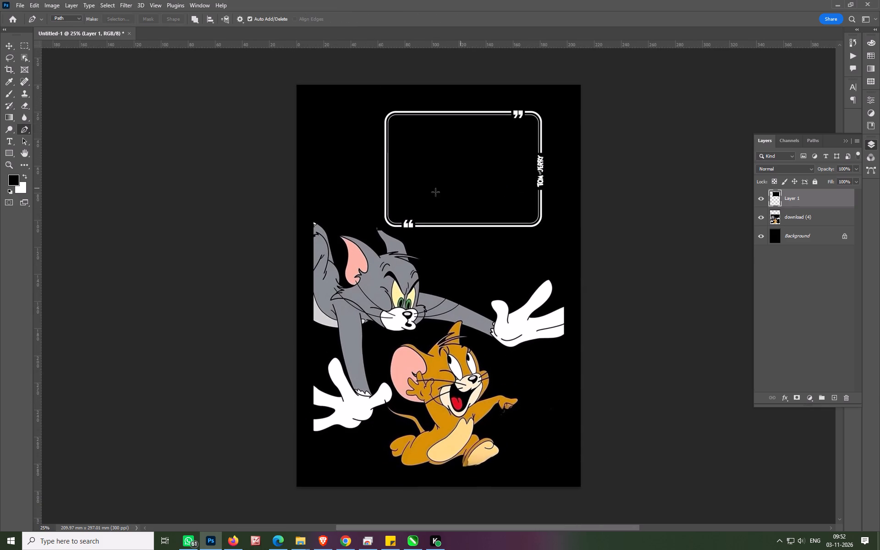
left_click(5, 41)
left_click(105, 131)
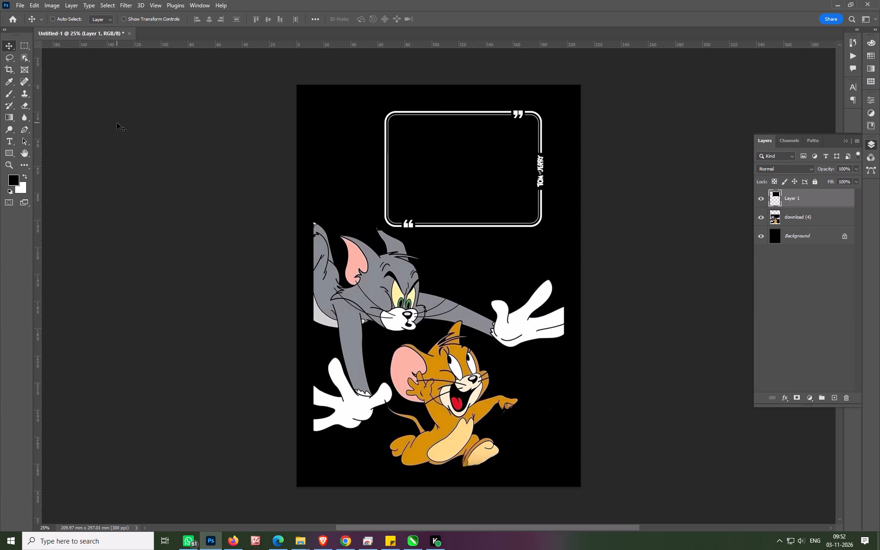
Set the print color handling to Printer Manages Colors for the EPSON L380 Series, keeping its A4 high-quality plain-paper properties, and save the settings.
left_click(194, 198)
key("ctrl+p")
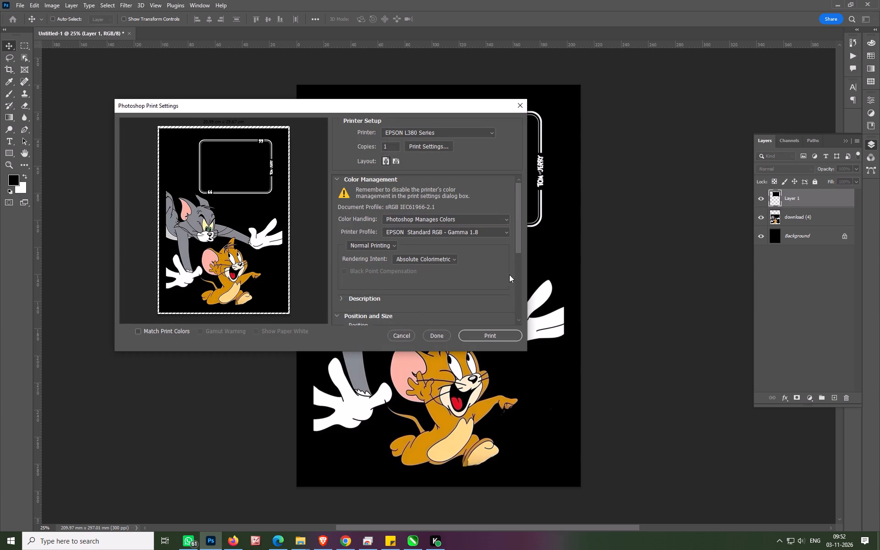
left_click(438, 132)
left_click(490, 103)
left_click(439, 144)
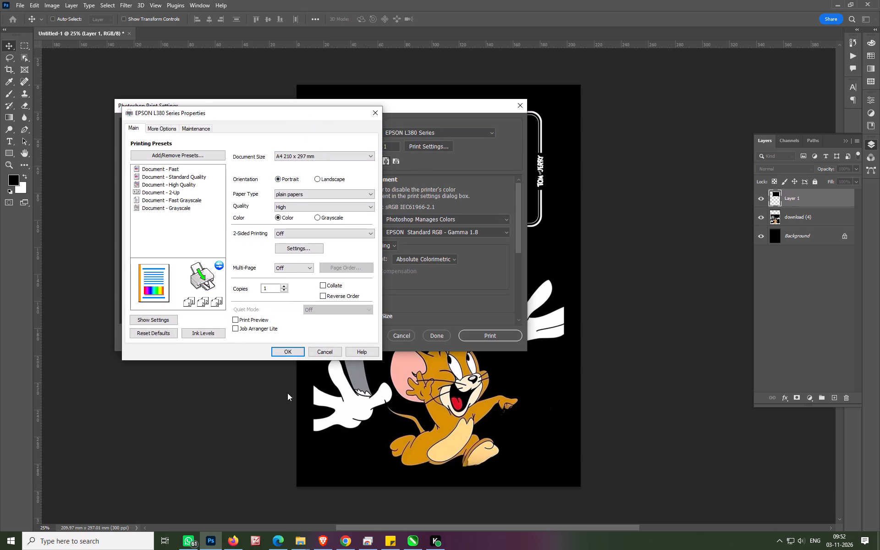
left_click(292, 347)
left_click(486, 215)
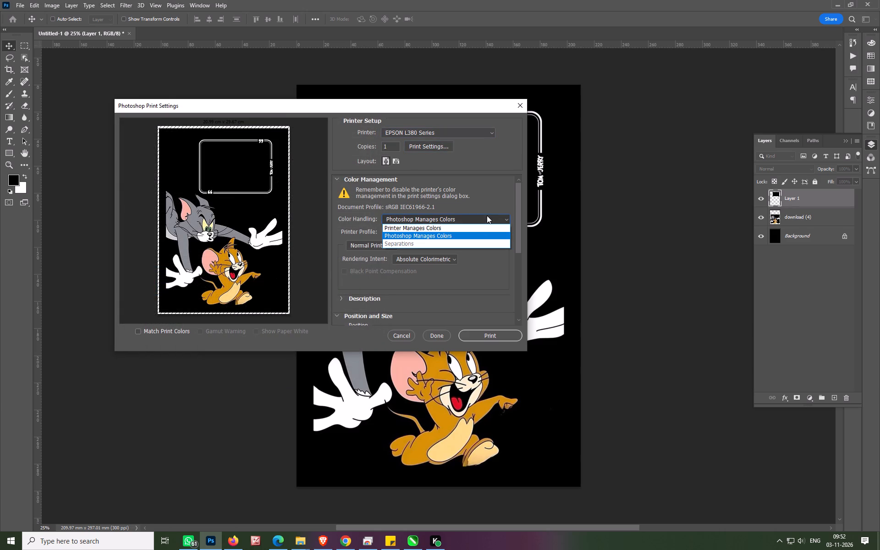
left_click(465, 226)
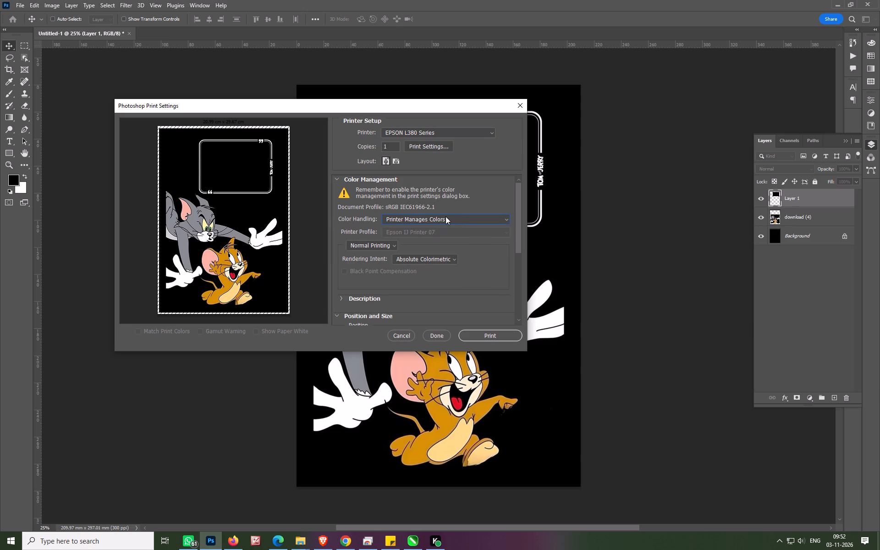
left_click(445, 216)
left_click(445, 216)
left_click(435, 336)
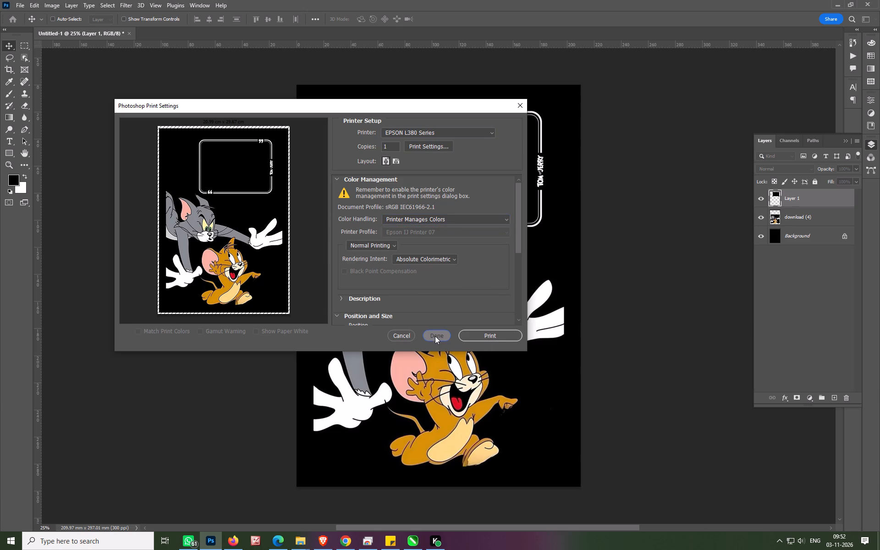
Start a new Times New Roman 23 pt text layer in the upper part of the quote frame.
scroll(428, 164, "up", 3)
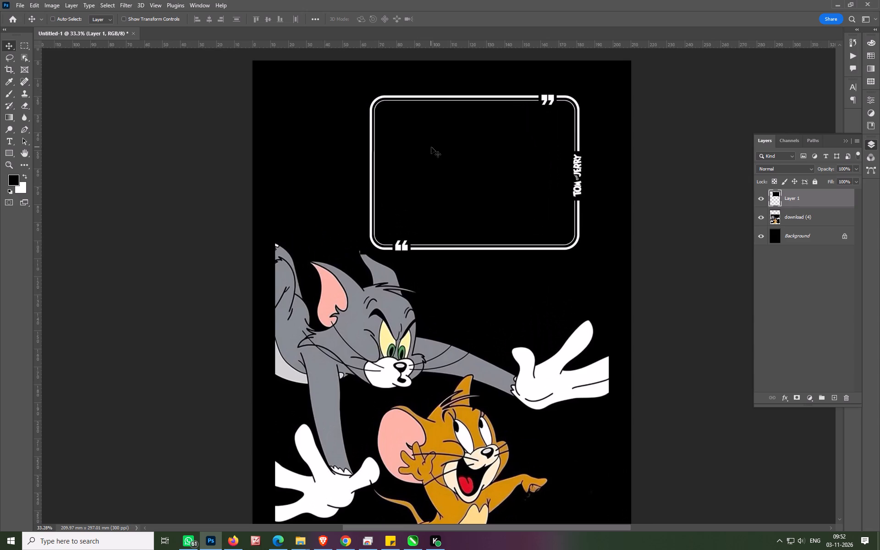
key("space")
key("space")
key("space")
key("space")
key("space")
key("space")
key("space")
key("space")
key("space")
key("space")
left_click_drag(609, 235, 542, 305)
key("t")
key("t")
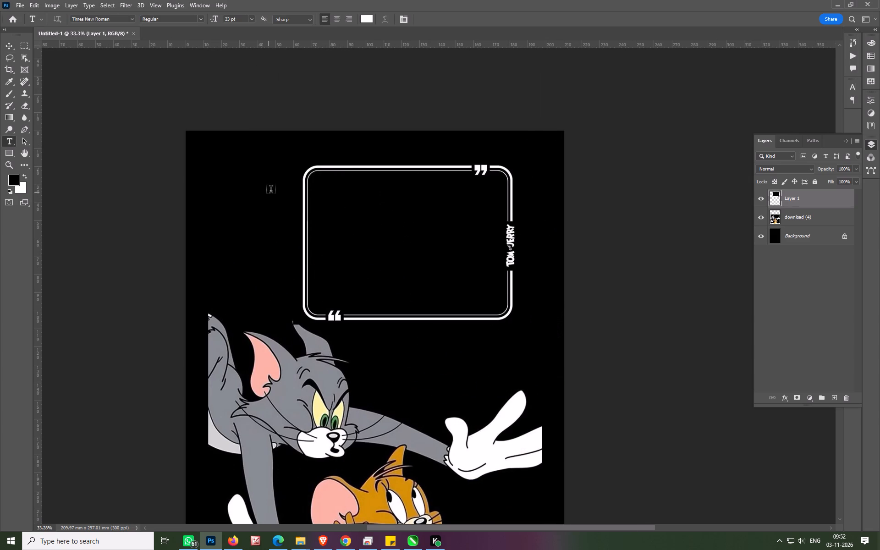
left_click(361, 197)
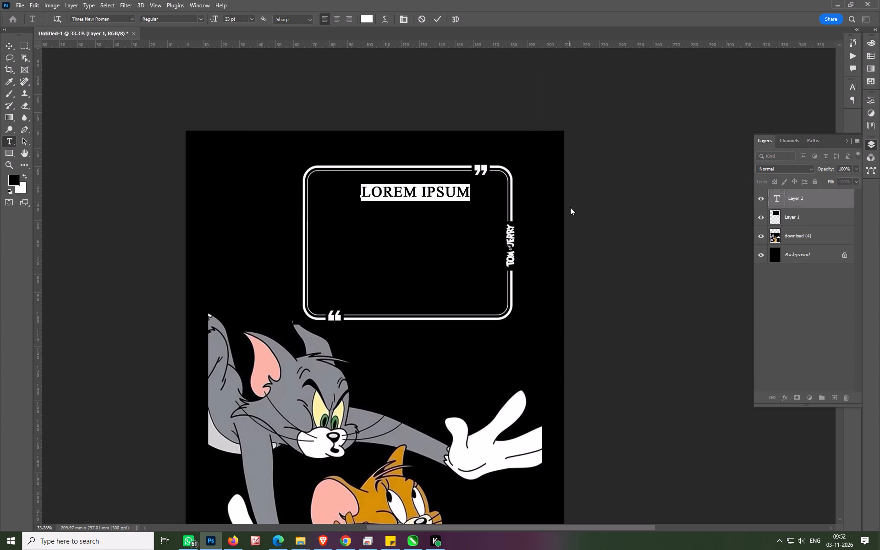
Switch to Microsoft Edge, open Google and search for "happy birthday wishes".
key("alt+Tab")
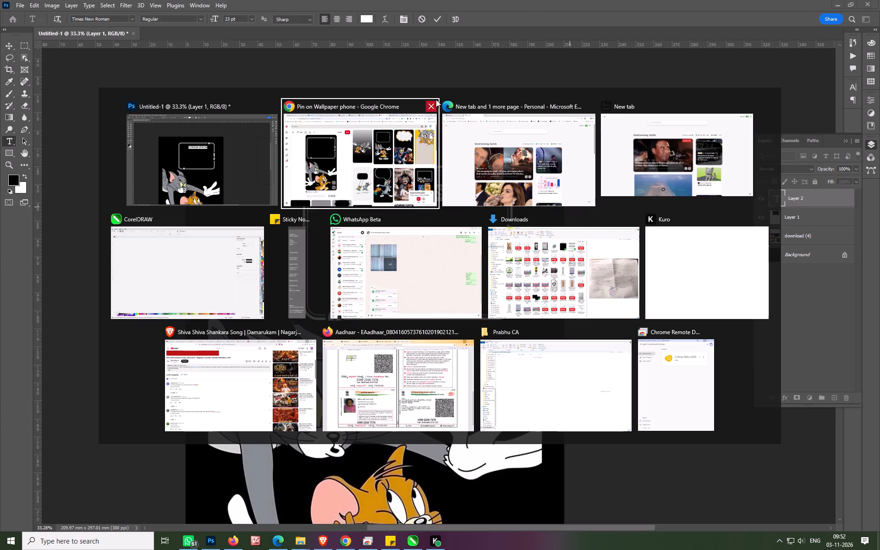
left_click(546, 162, "alt")
type("GOOGLE")
key("space")
key("Return")
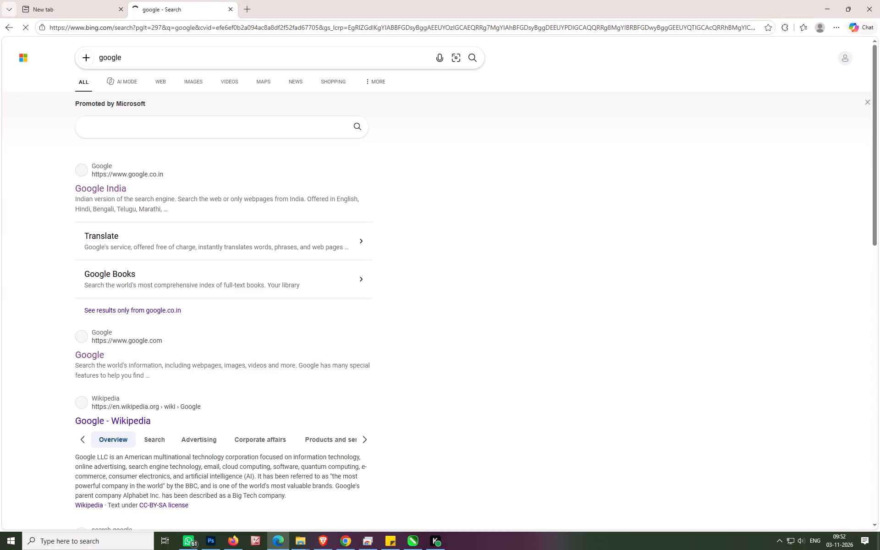
left_click(104, 191)
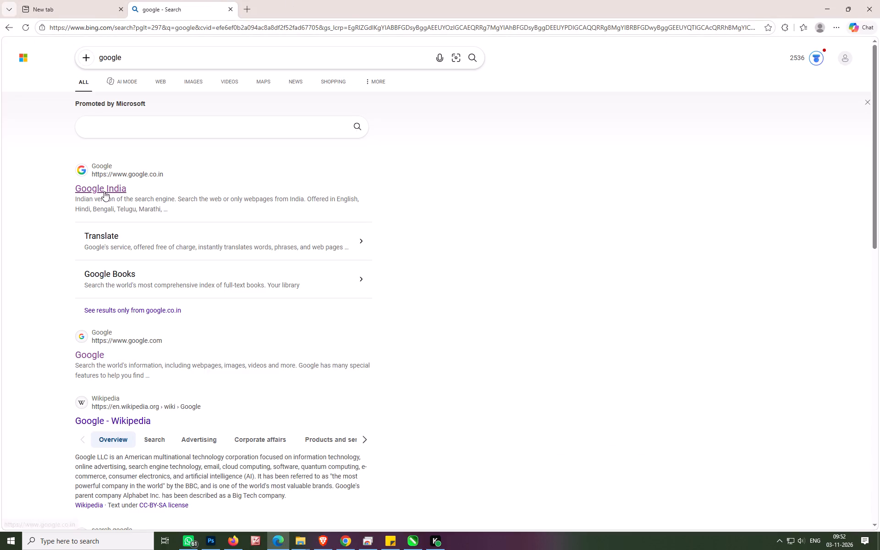
left_click(141, 33)
left_click_drag(263, 272, 265, 260)
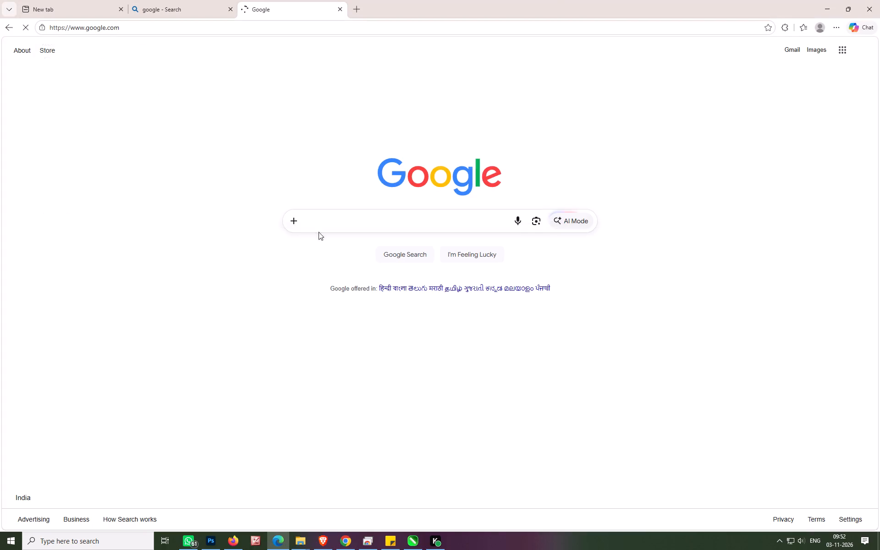
left_click(319, 231)
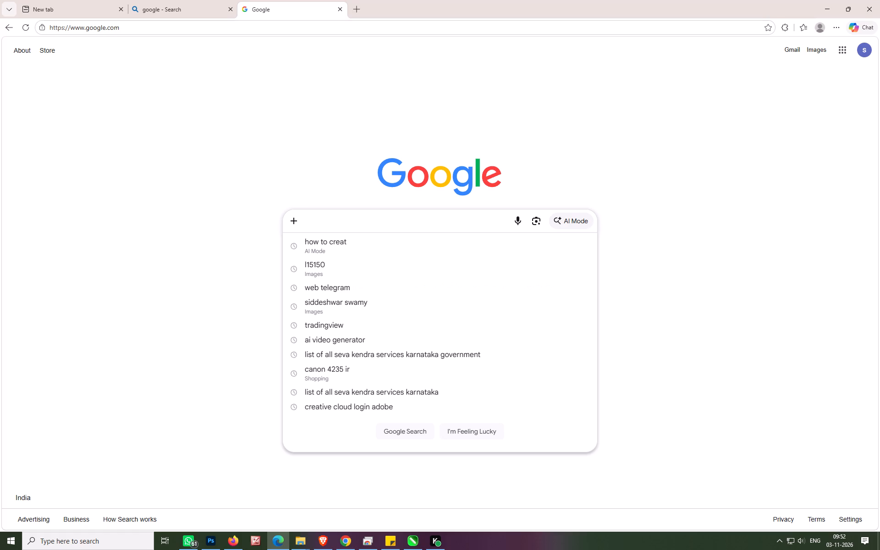
type("HAPP")
key("Down")
key("Return")
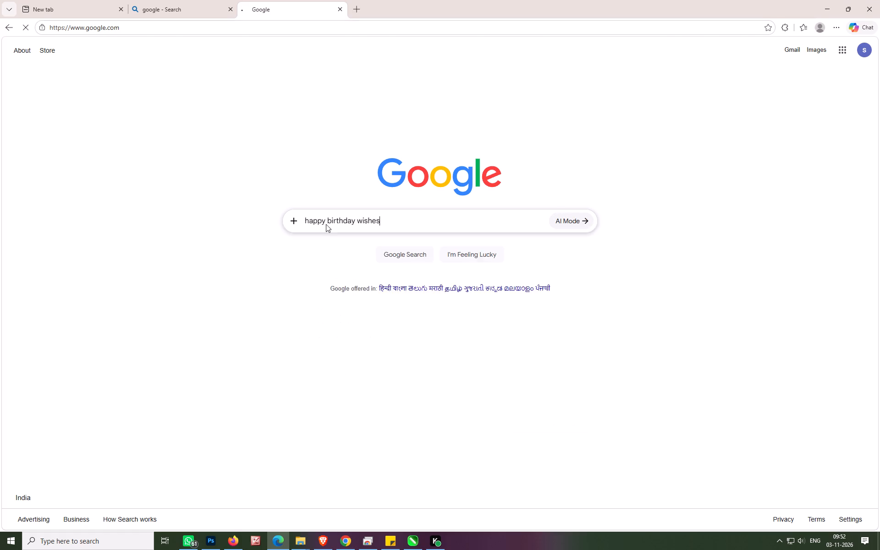
Shorten the search query to "happy birthday" and copy that text.
double_click(267, 61)
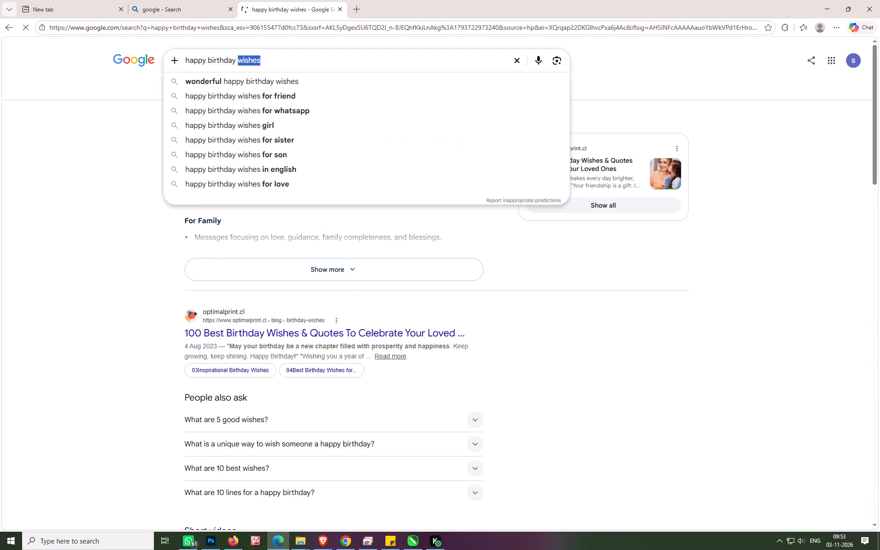
key("BackSpace")
key("BackSpace")
key("shift+Home")
key("ctrl+c")
Back in Photoshop, replace the frame's placeholder text with the copied greeting, split it into two lines and centre-align it.
key("alt+Tab")
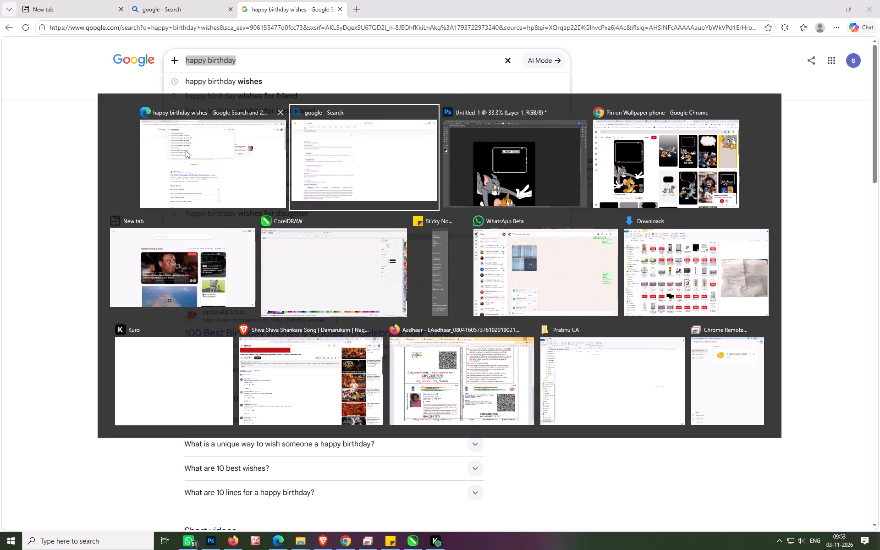
left_click_drag(579, 159, 585, 159, "alt")
triple_click(399, 196)
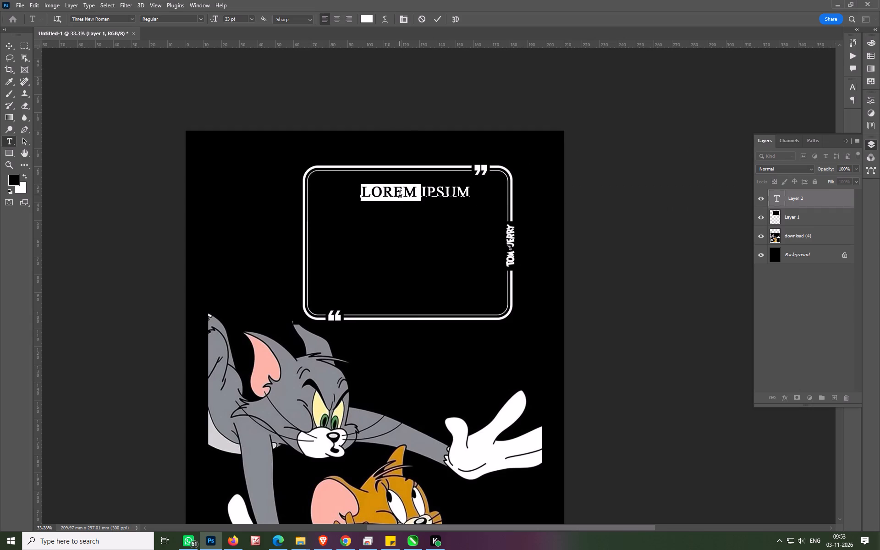
key("ctrl+v")
left_click(423, 190)
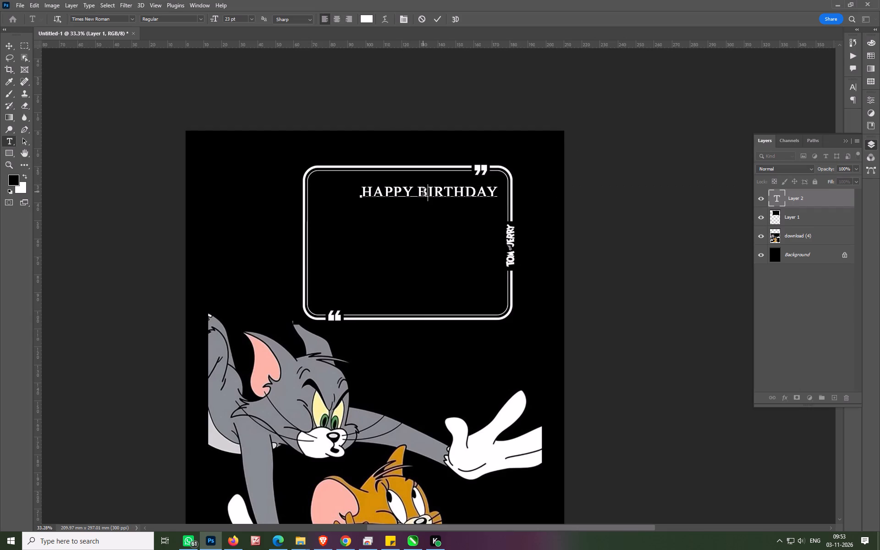
left_click(417, 191)
key("Return")
key("ctrl+a")
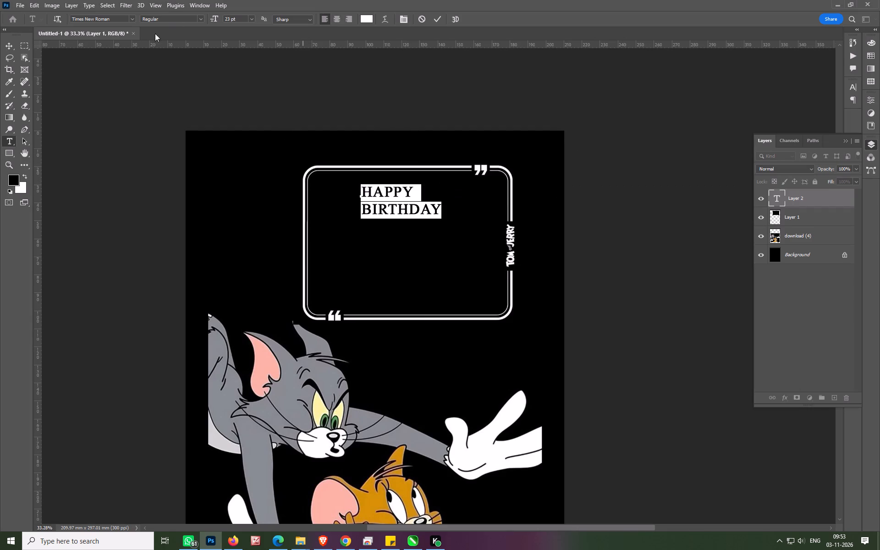
left_click(338, 18)
left_click(14, 48)
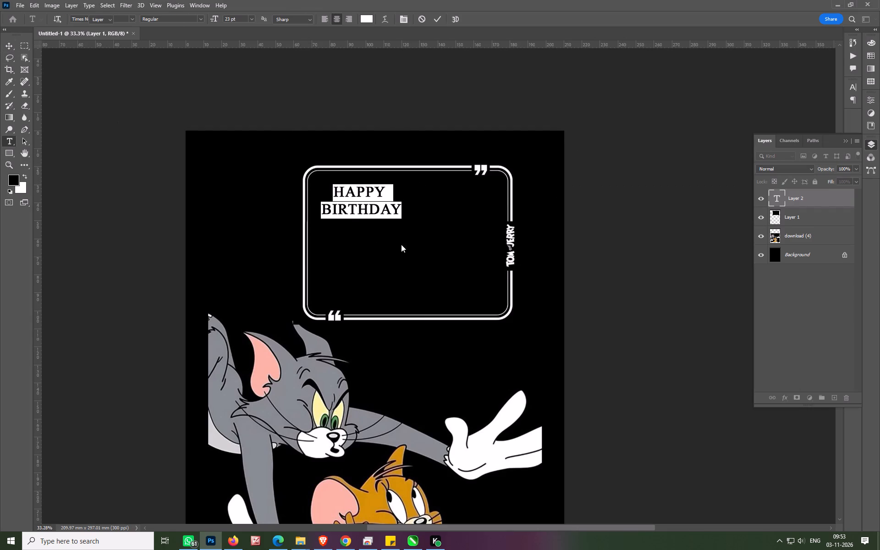
Scale the HAPPY BIRTHDAY text up to about 204% and position it in the middle of the quote frame.
key("ctrl+t")
left_click_drag(405, 220, 426, 246)
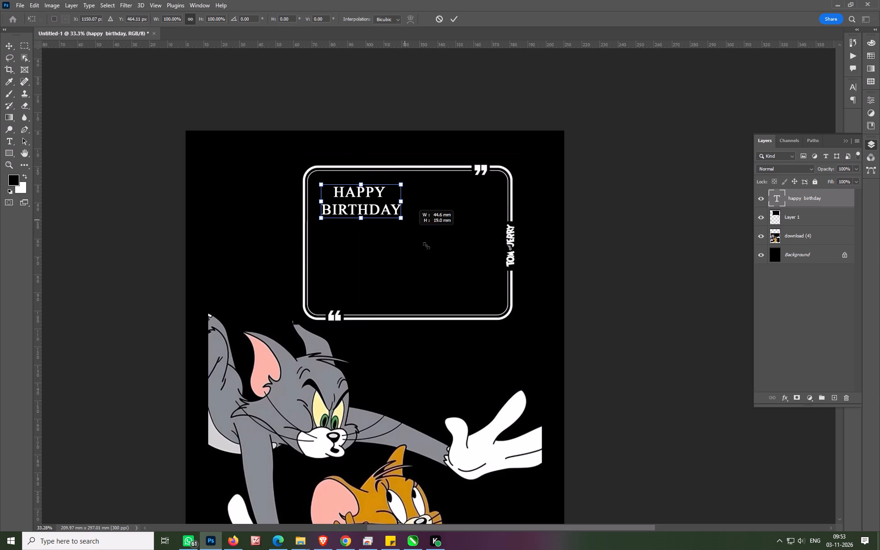
left_click_drag(426, 246, 484, 293)
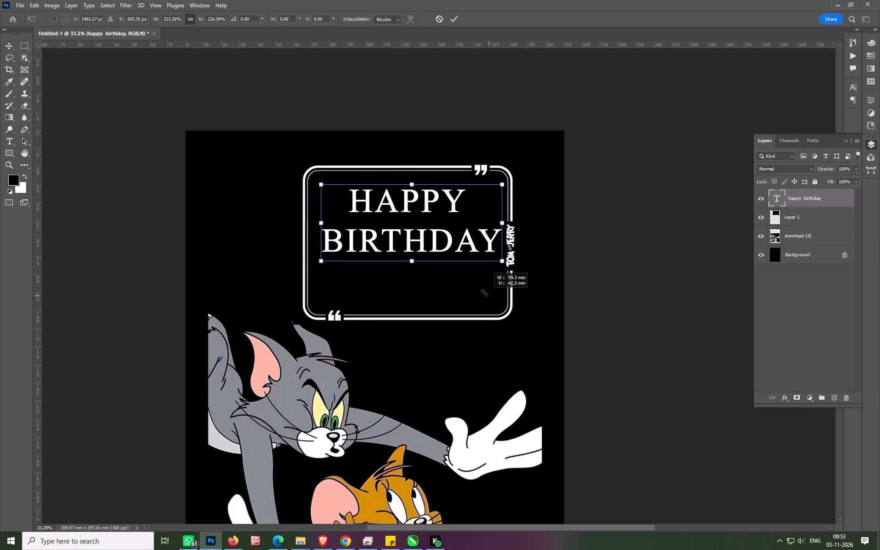
left_click_drag(484, 293, 474, 288)
left_click_drag(423, 245, 421, 265)
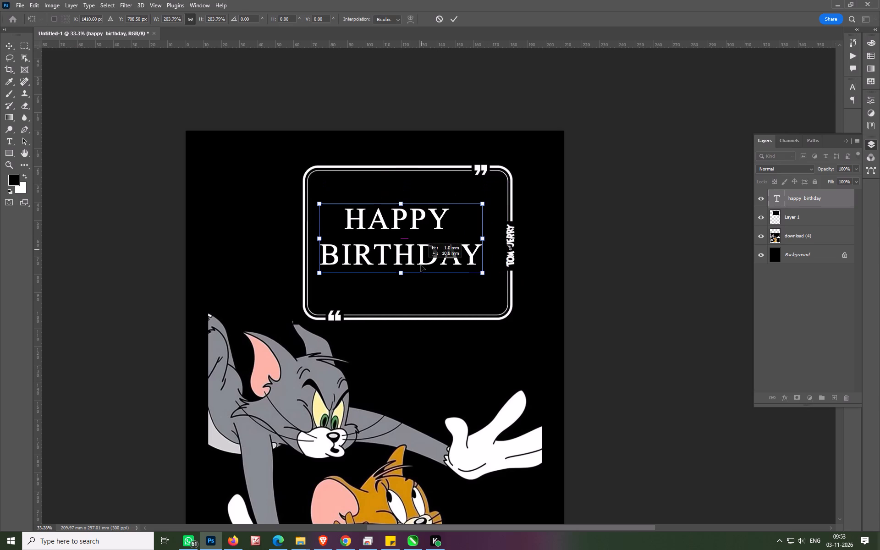
left_click_drag(421, 265, 427, 266)
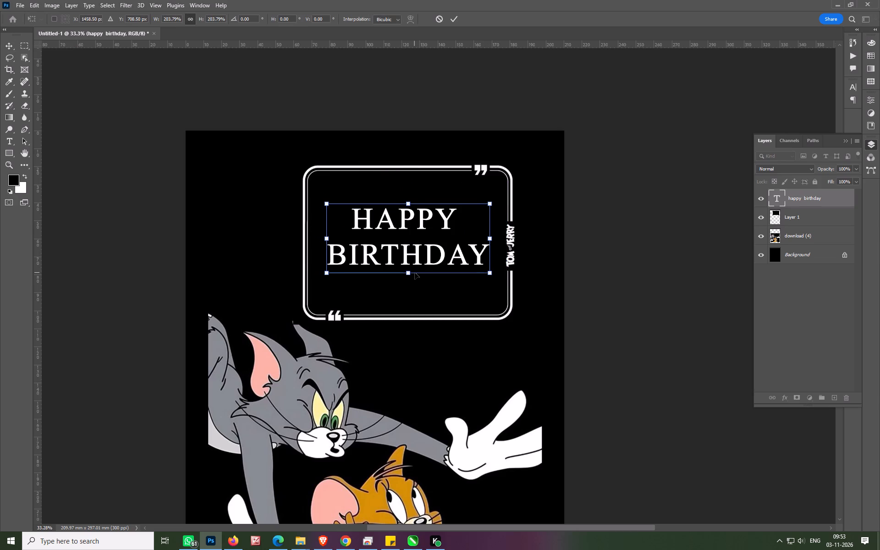
key("Return")
Delete the band of Layer 1 directly below the quote frame, from Tom's ears across to the page's right edge.
scroll(580, 317, "down", 2)
key("space")
key("space")
key("space")
key("space")
key("space")
key("space")
key("space")
left_click_drag(648, 284, 632, 229)
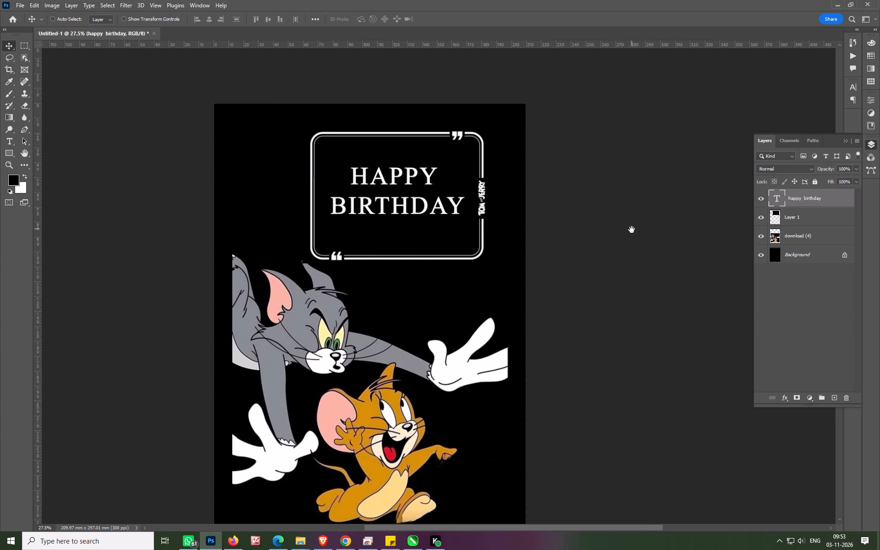
key("m")
key("m")
left_click_drag(283, 275, 414, 314)
key("space")
key("space")
key("space")
key("space")
key("space")
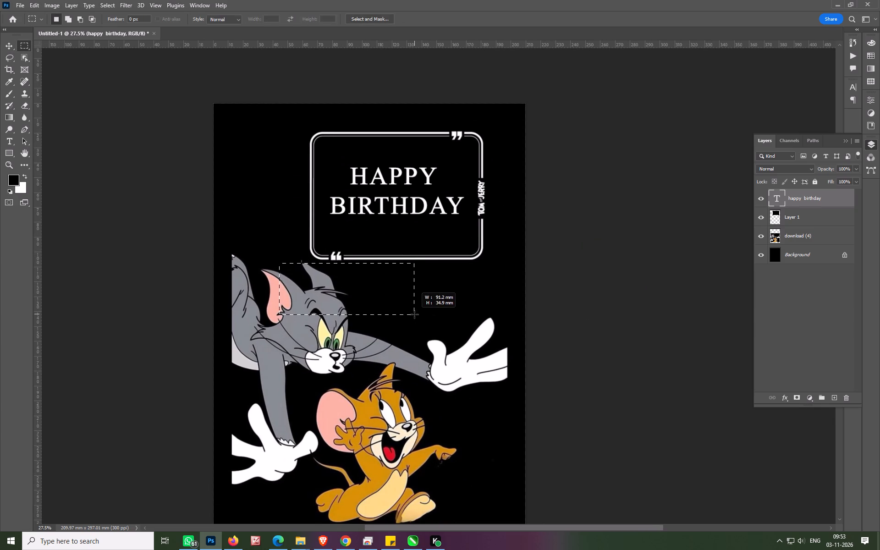
left_click_drag(414, 314, 608, 309)
left_click(795, 219)
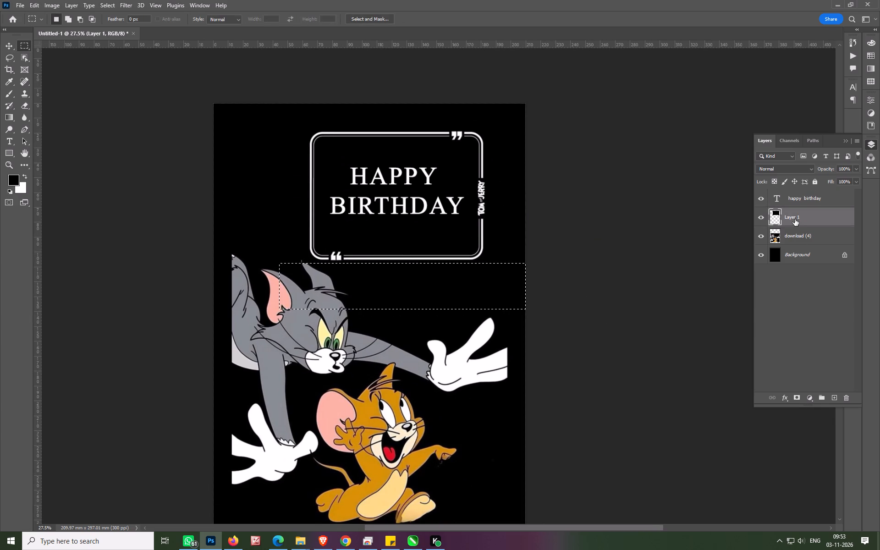
key("shift+Delete")
Delete the narrow vertical strip of Layer 1 along the outside of the quote frame's left edge, down to Tom's ears.
left_click_drag(273, 141, 312, 330)
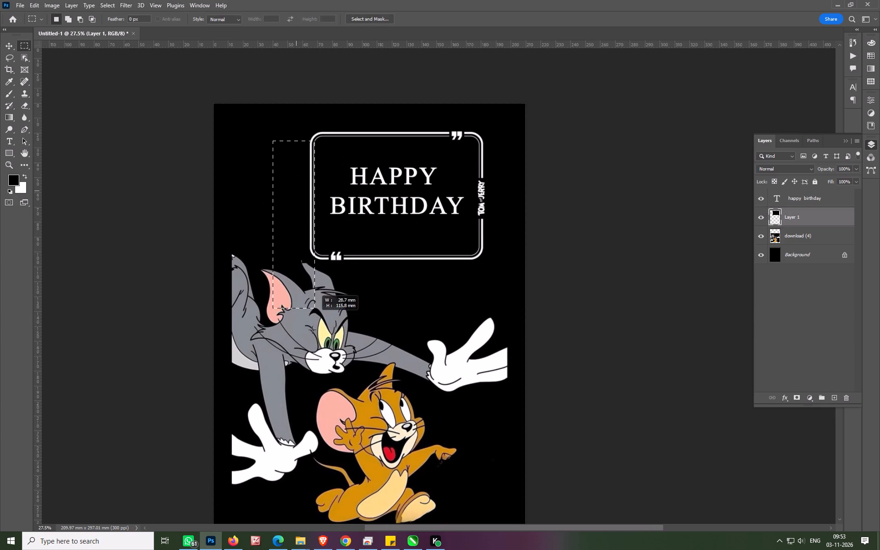
left_click_drag(312, 330, 307, 290)
key("space")
key("space")
key("space")
key("space")
key("space")
key("space")
key("space")
key("space")
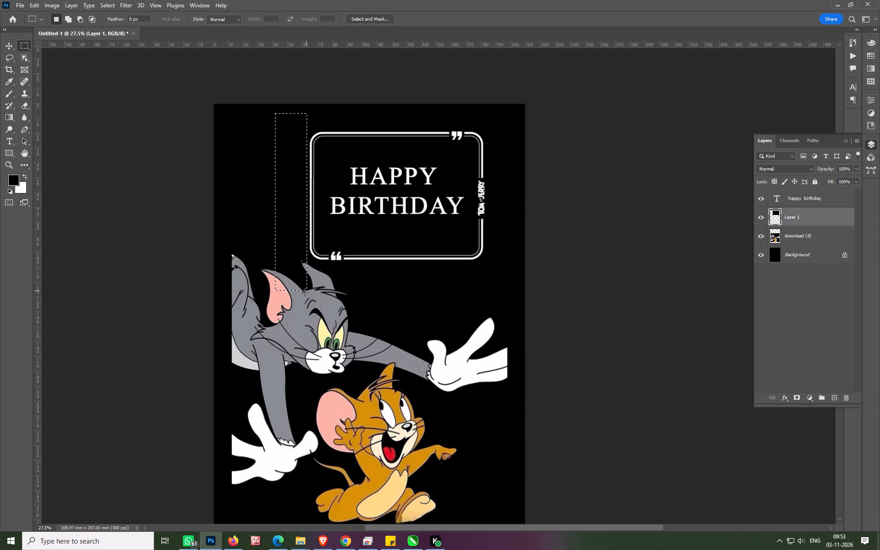
key("shift+Delete")
Check how the whole page sits in the print settings, trying Scale to Fit Media on and off, and close them without printing.
scroll(469, 270, "down", 3)
key("space")
key("space")
key("space")
key("space")
key("space")
key("space")
key("space")
key("space")
key("space")
key("space")
key("space")
key("space")
key("space")
key("space")
key("space")
key("space")
key("space")
key("space")
key("space")
key("space")
left_click_drag(640, 374, 636, 333)
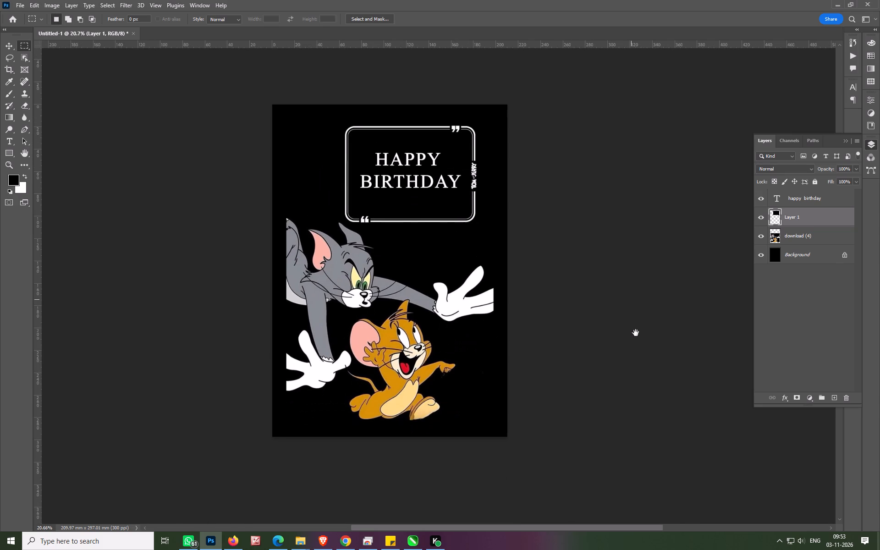
left_click_drag(636, 333, 636, 338)
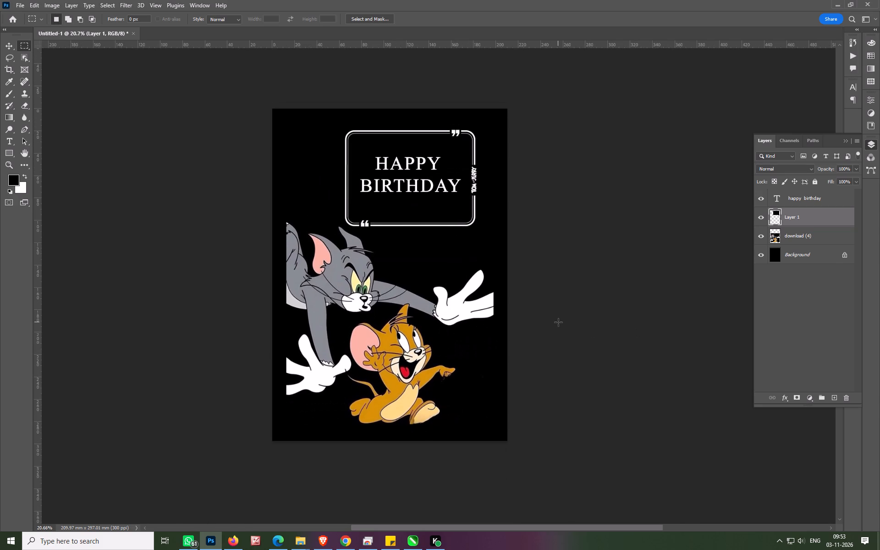
key("ctrl+p")
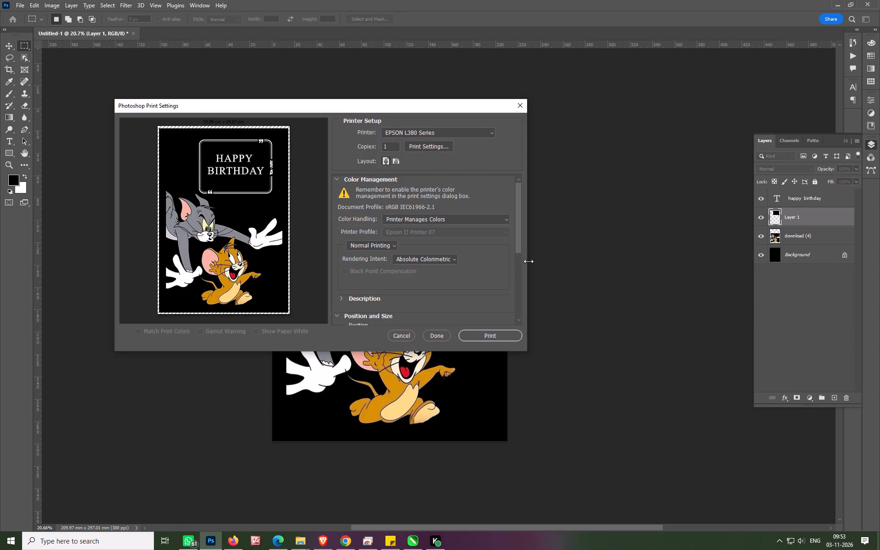
left_click_drag(520, 243, 515, 291)
left_click(368, 289)
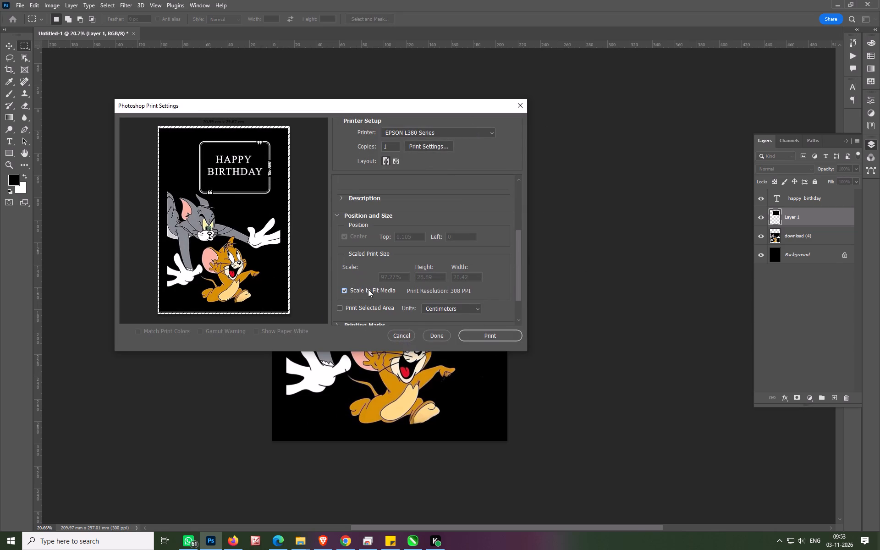
left_click(365, 295)
left_click(365, 294)
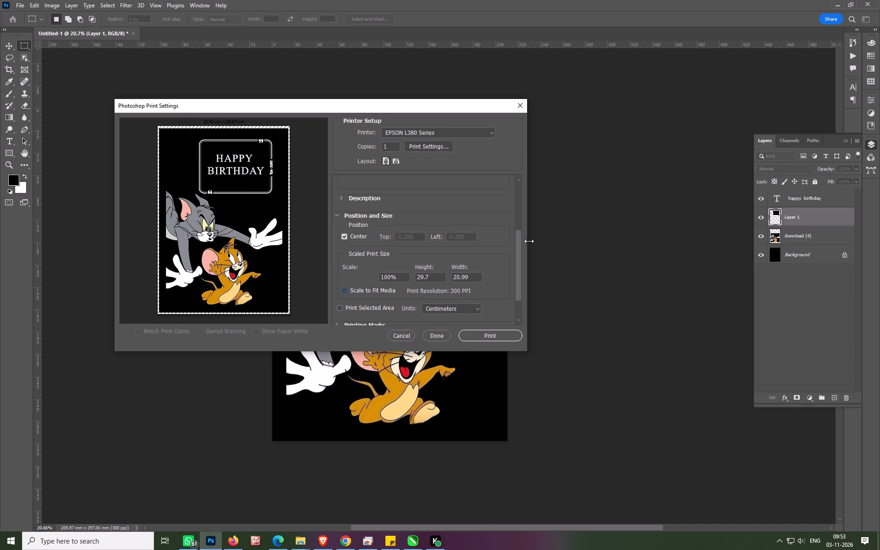
left_click_drag(517, 234, 515, 223)
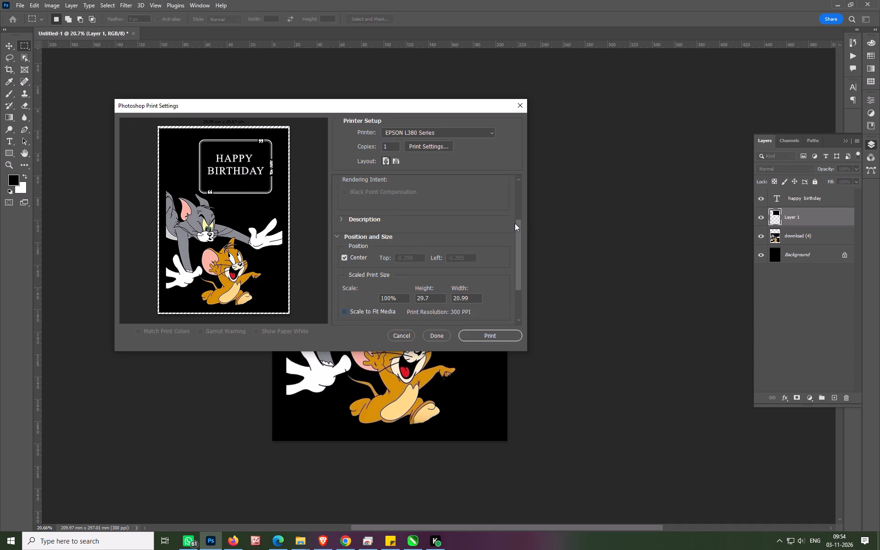
left_click_drag(515, 223, 500, 270)
left_click(608, 163)
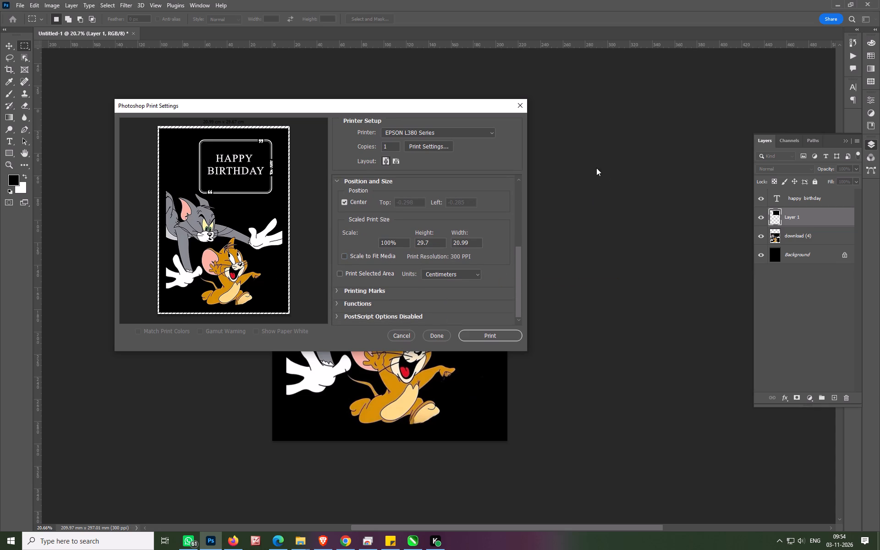
key("Escape")
left_click(439, 338)
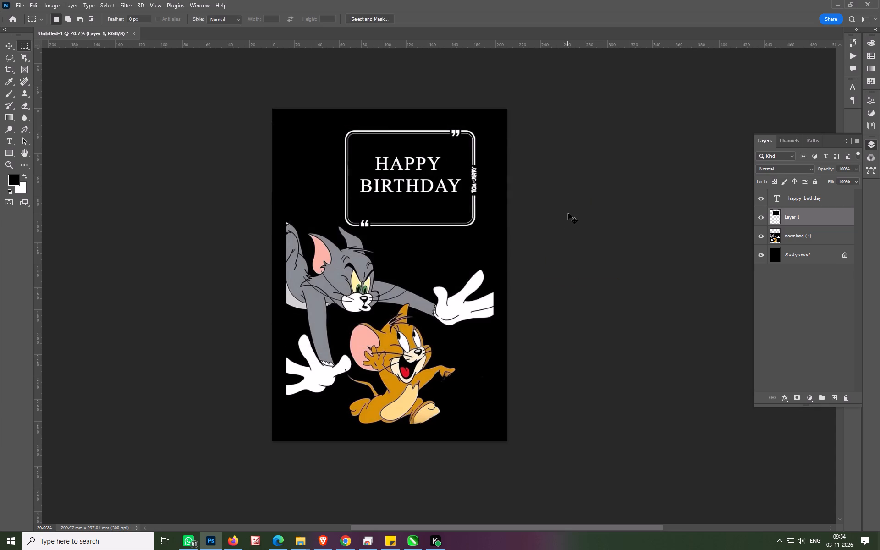
Move the HAPPY BIRTHDAY text straight down within the quote frame to leave room for a line above it.
key("ctrl+plus")
key("space")
key("space")
key("space")
key("space")
key("space")
key("space")
key("space")
left_click_drag(566, 0, 572, 49)
key("v")
key("v")
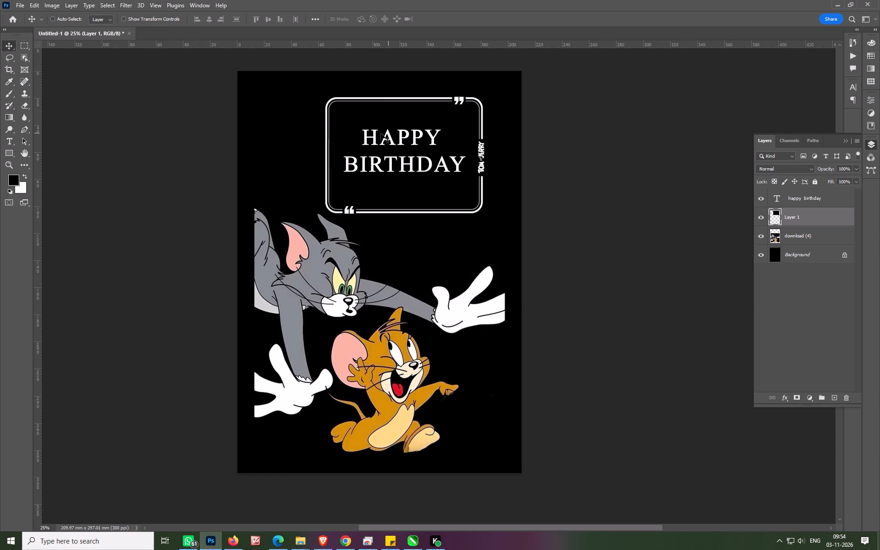
right_click(420, 171)
left_click(433, 175)
left_click_drag(418, 167, 418, 170)
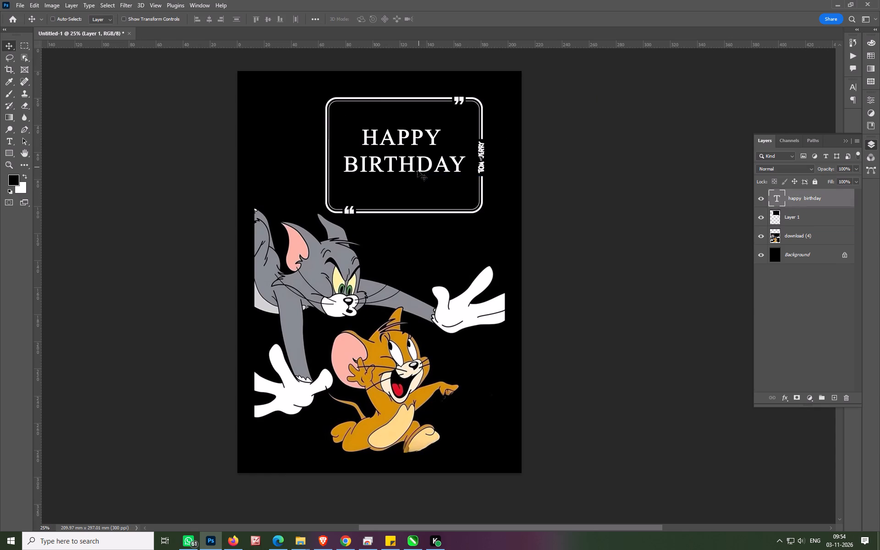
left_click_drag(418, 170, 419, 183)
Duplicate the HAPPY BIRTHDAY text up and to the left, and replace the copy's wording with HEY!
left_click_drag(415, 155, 392, 111, "alt")
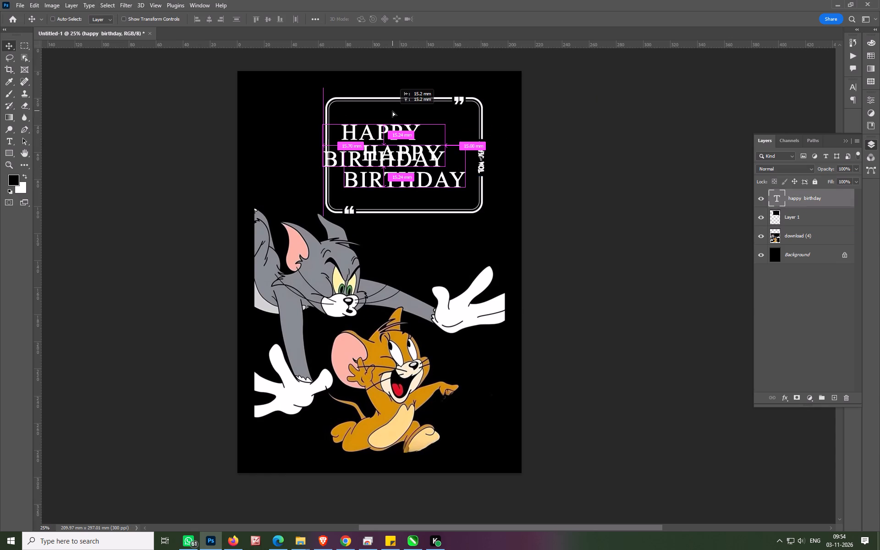
left_click_drag(392, 111, 391, 117, "alt")
key("t")
triple_click(383, 128)
key("ctrl+a")
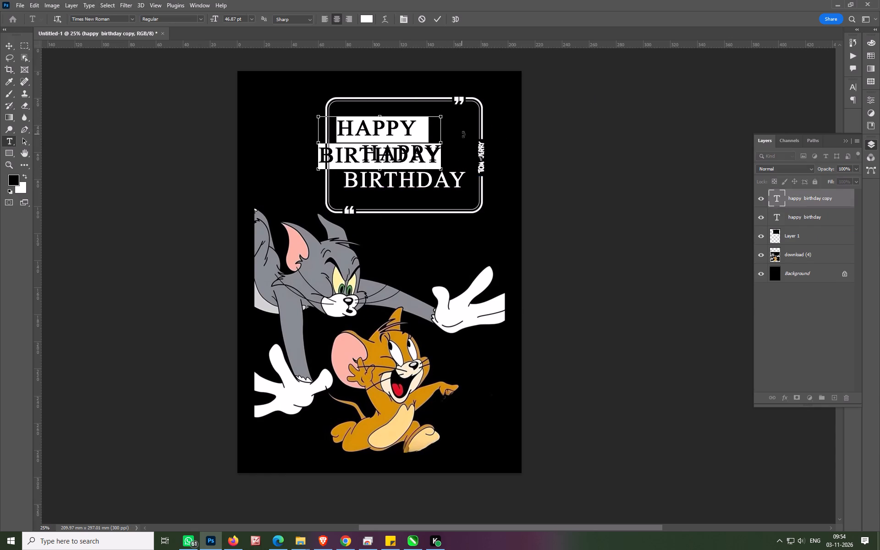
type("hEY")
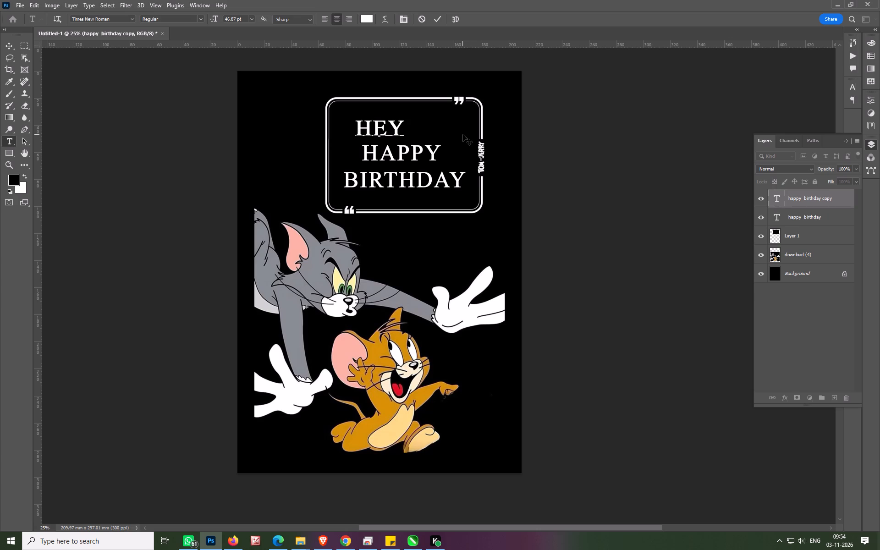
key("shift+Home")
key("Home")
key("shift+exclam")
key("BackSpace")
key("End")
type("!!!")
key("BackSpace")
key("BackSpace")
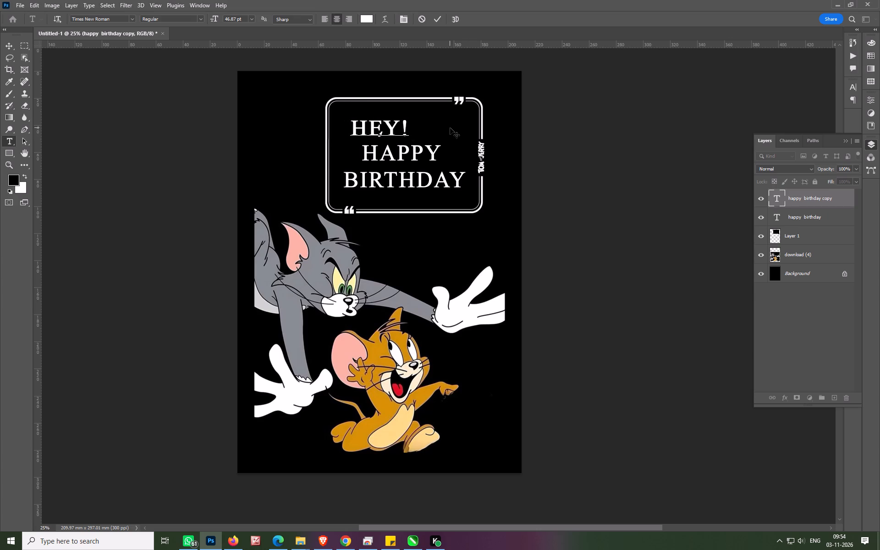
key("Return")
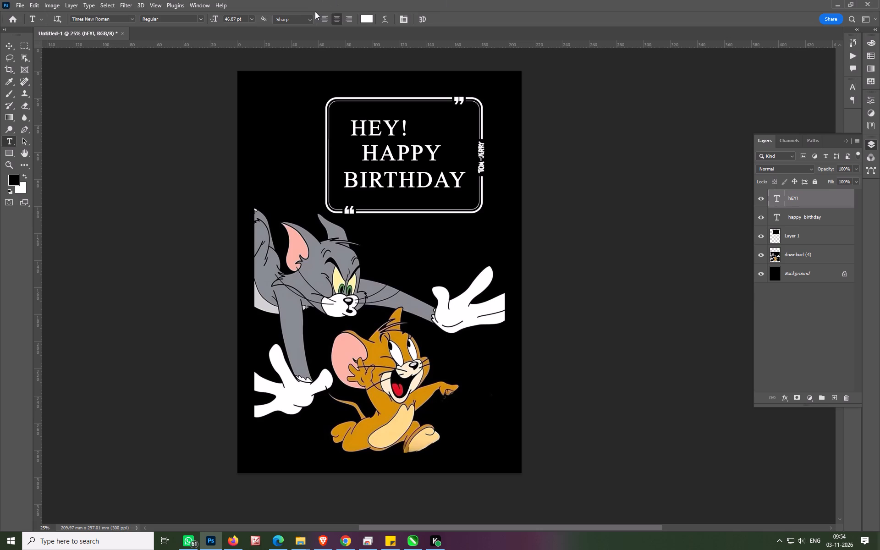
Move the HEY! text into the upper-left corner of the quote frame.
key("v")
key("v")
left_click_drag(389, 121, 379, 115)
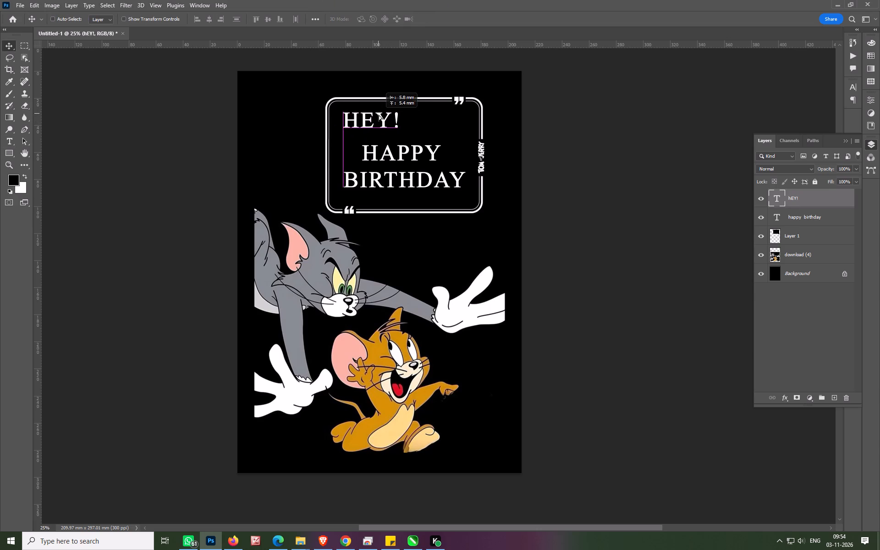
left_click_drag(379, 115, 370, 112)
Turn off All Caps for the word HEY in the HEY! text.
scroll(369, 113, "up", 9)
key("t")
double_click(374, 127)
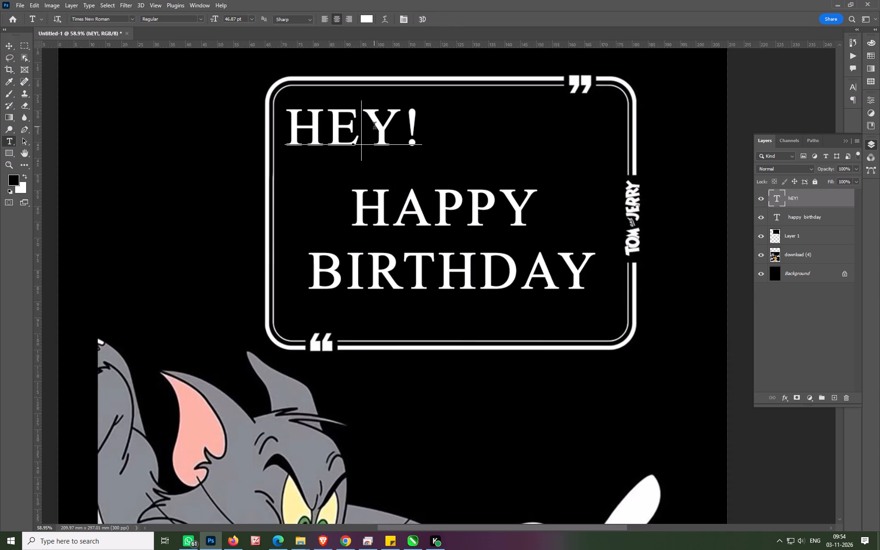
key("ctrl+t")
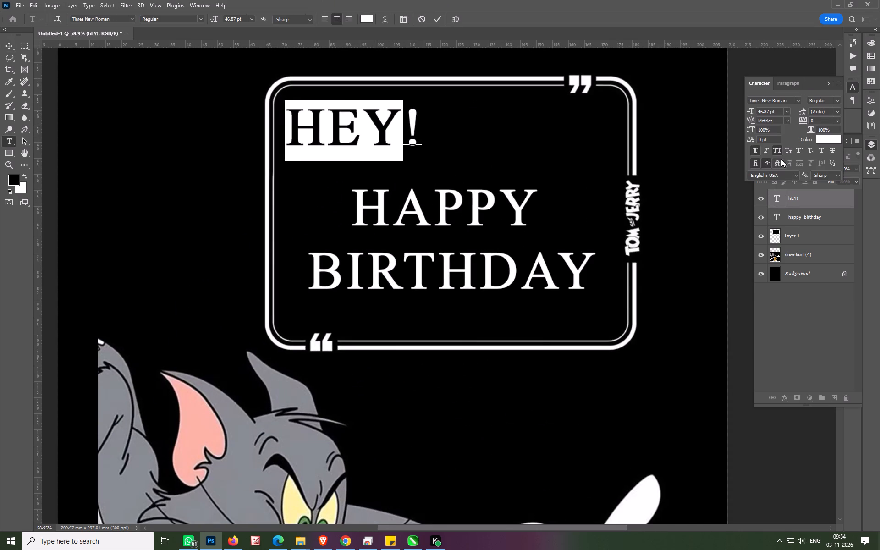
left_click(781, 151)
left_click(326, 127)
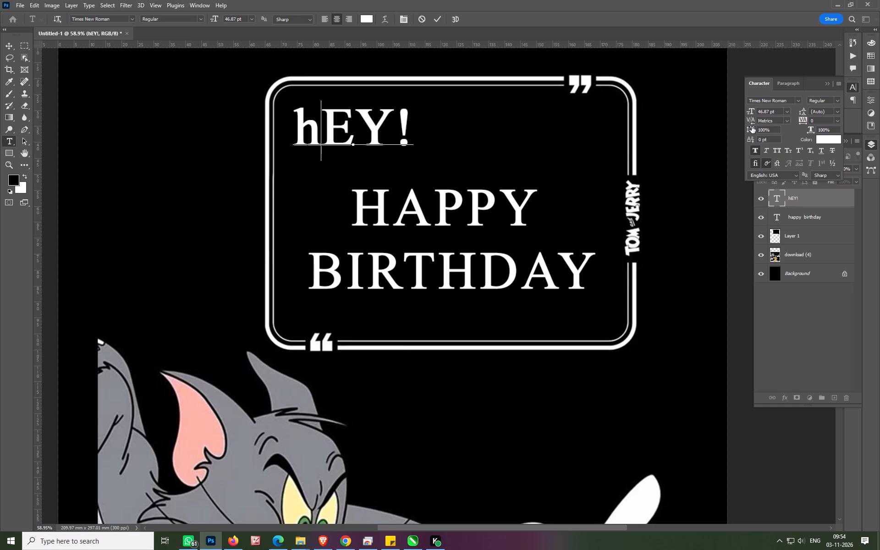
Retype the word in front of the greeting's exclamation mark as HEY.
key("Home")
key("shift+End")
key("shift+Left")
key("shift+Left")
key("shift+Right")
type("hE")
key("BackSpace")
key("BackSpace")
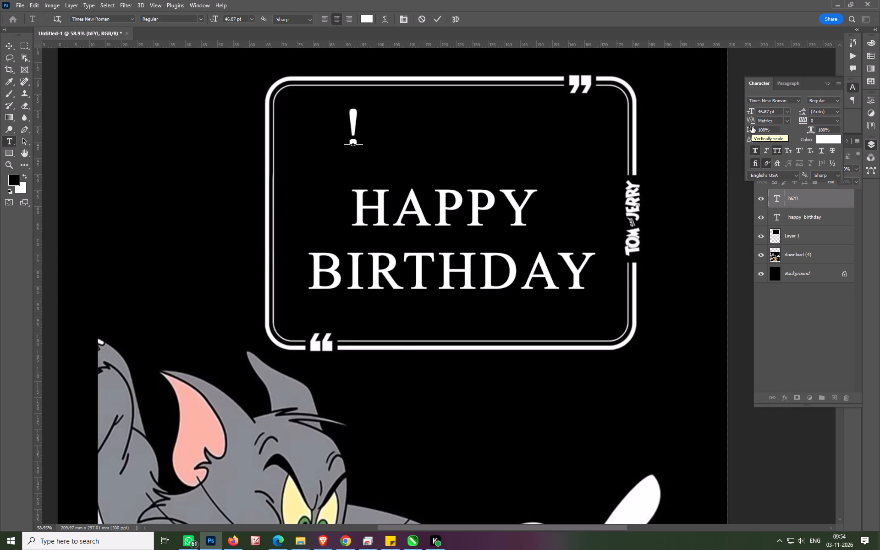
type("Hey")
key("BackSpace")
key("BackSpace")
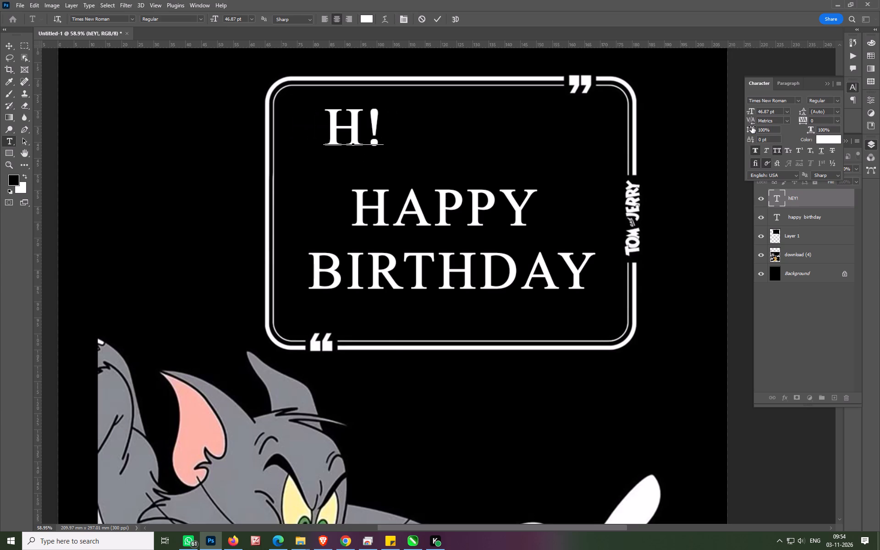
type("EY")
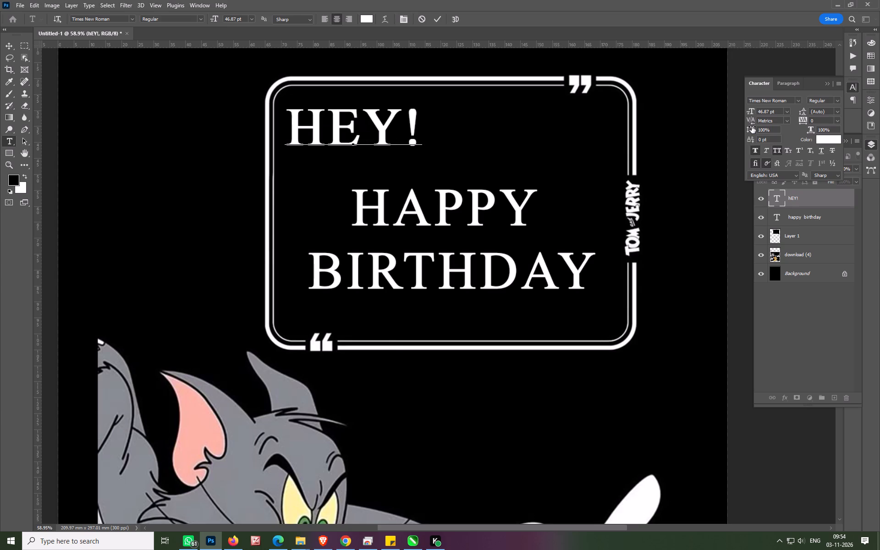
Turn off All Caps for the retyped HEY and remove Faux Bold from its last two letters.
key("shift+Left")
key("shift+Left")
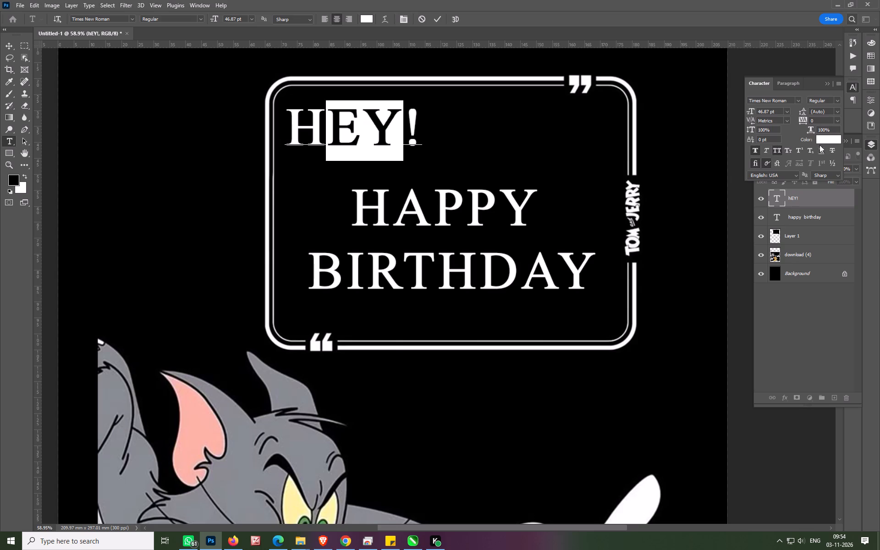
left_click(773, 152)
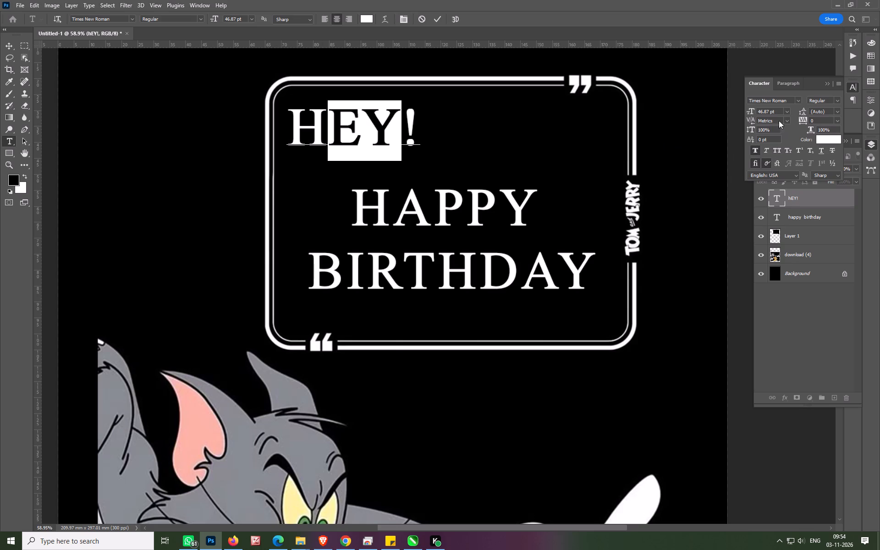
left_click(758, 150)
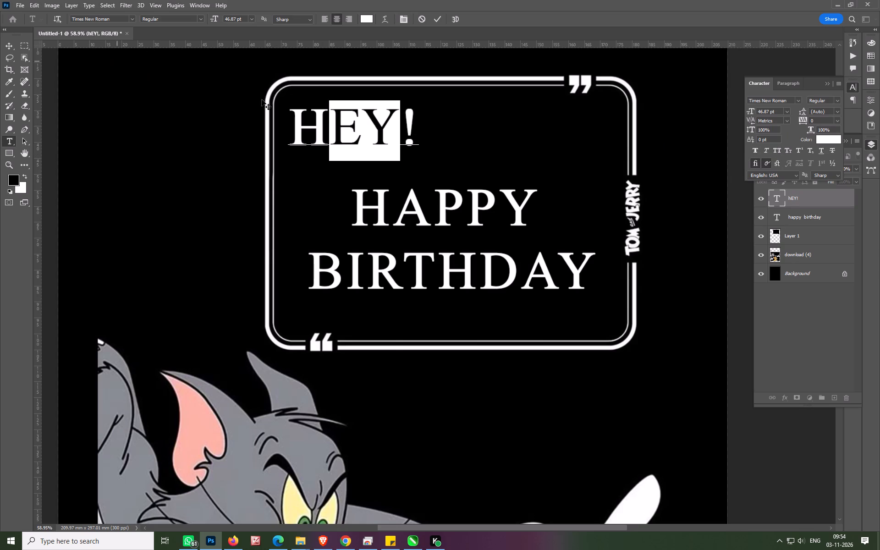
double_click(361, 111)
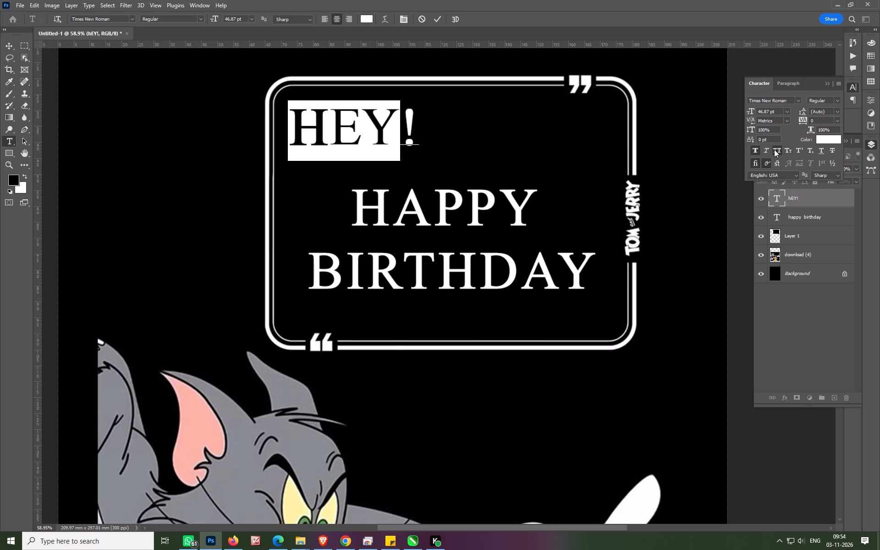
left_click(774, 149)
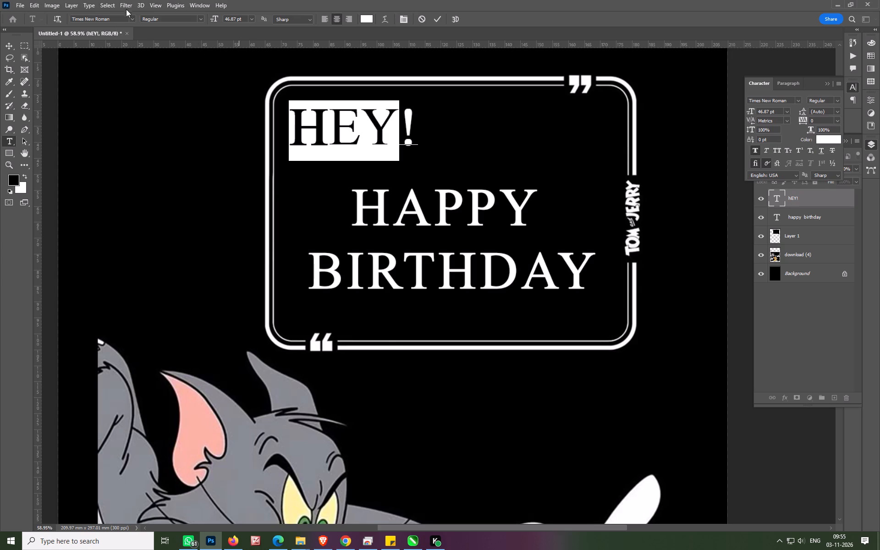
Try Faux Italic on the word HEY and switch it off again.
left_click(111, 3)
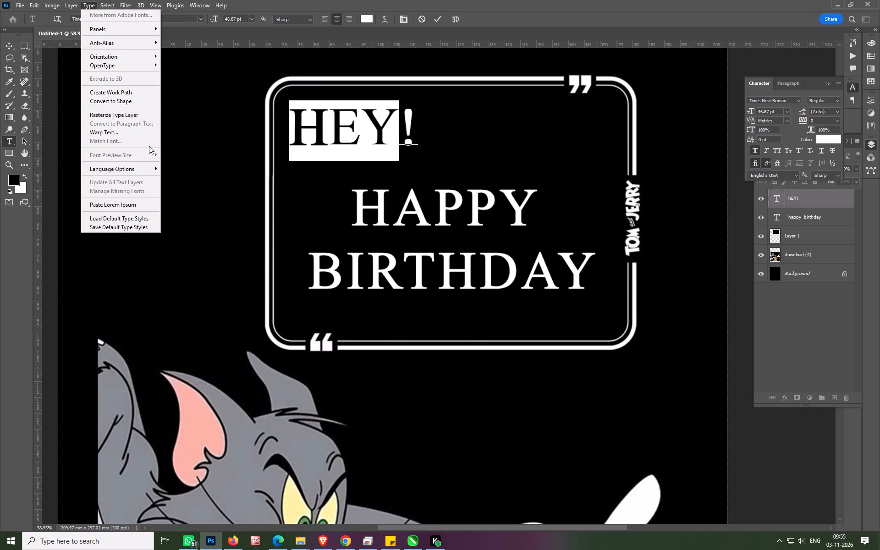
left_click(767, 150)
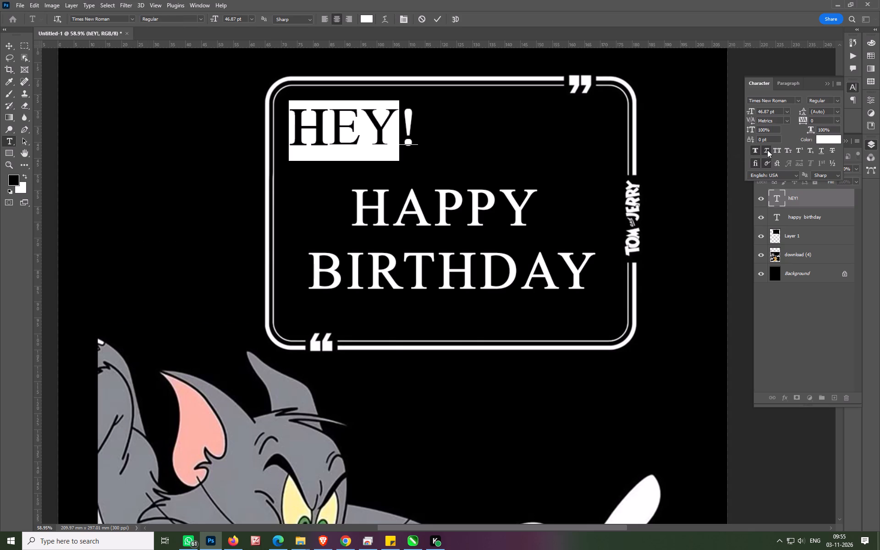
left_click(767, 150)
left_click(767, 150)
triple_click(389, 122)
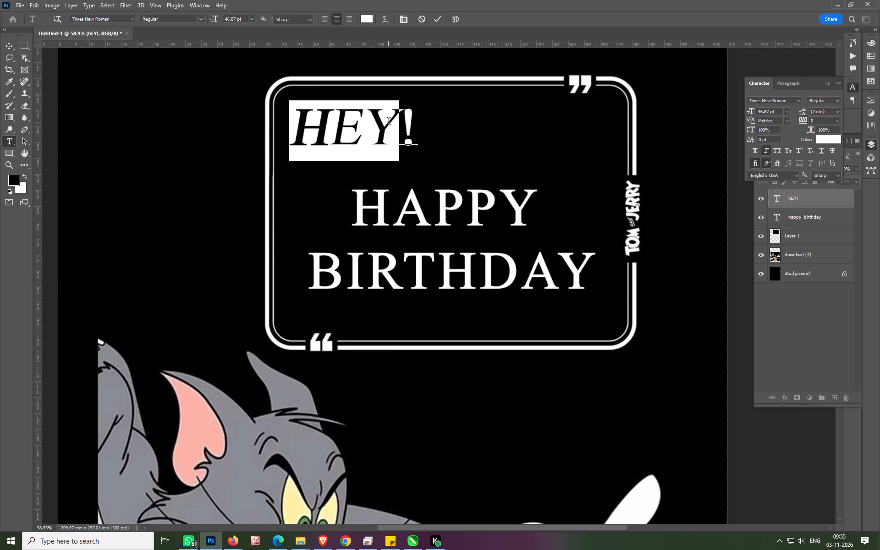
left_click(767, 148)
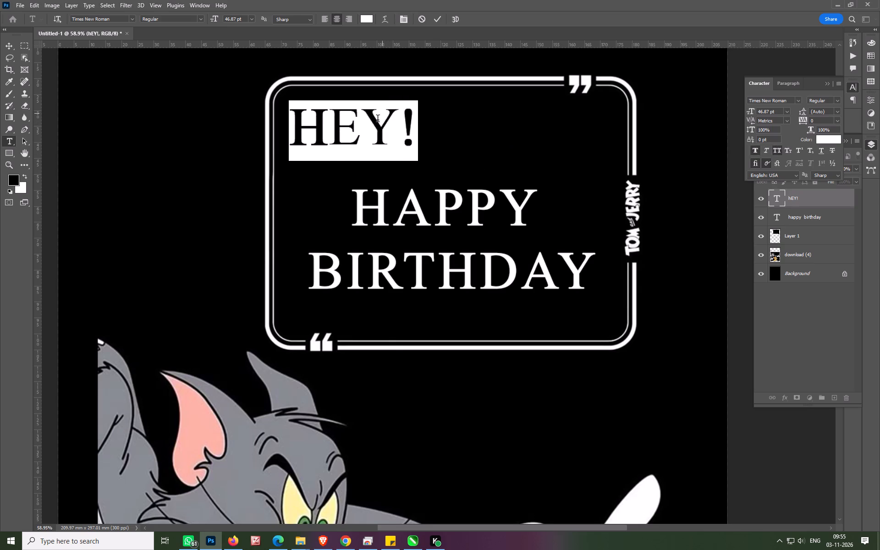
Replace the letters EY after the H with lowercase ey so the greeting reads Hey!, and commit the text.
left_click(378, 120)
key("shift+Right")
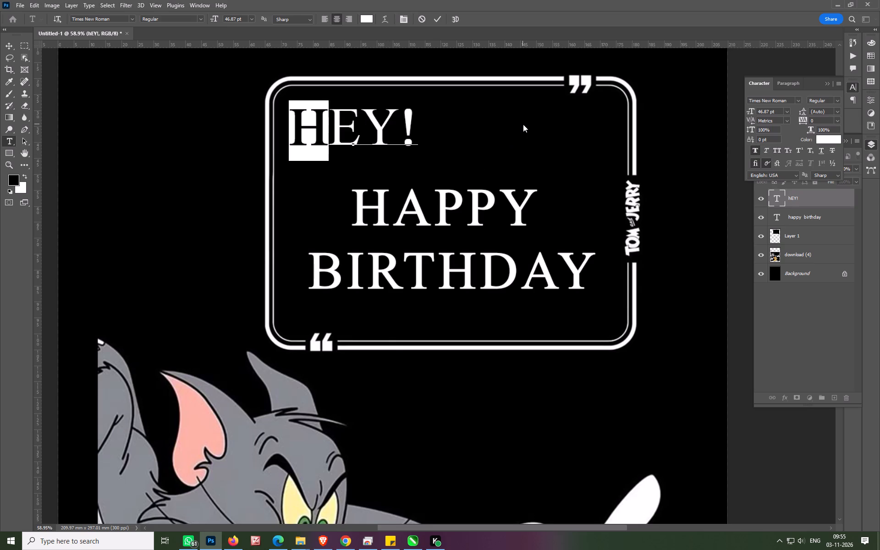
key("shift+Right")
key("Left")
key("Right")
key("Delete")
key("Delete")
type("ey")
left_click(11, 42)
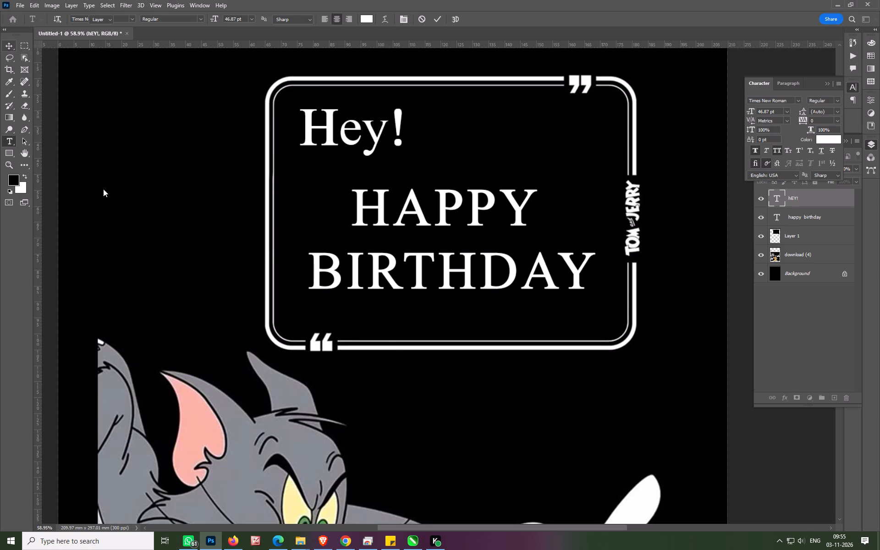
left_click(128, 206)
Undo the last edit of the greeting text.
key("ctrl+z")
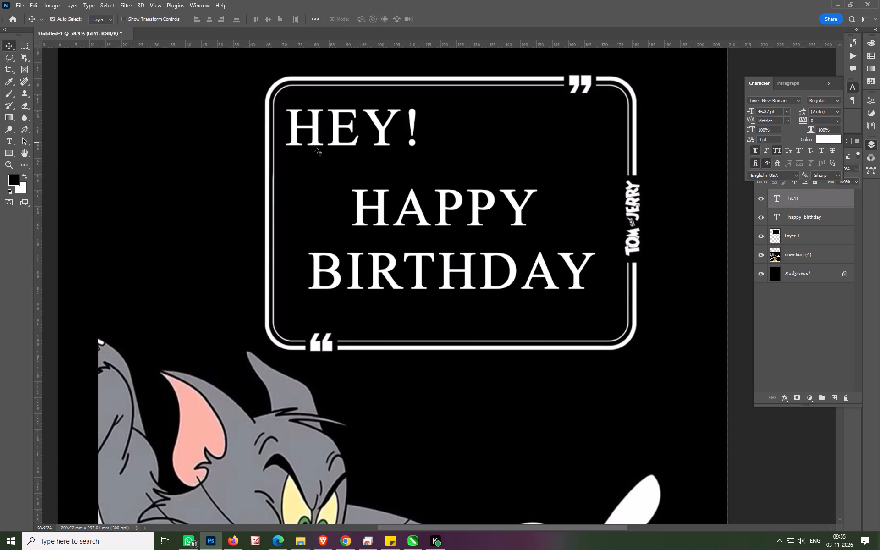
Apply Faux Italic to the HEY! text layer.
key("ctrl+z")
key("ctrl+shift+z")
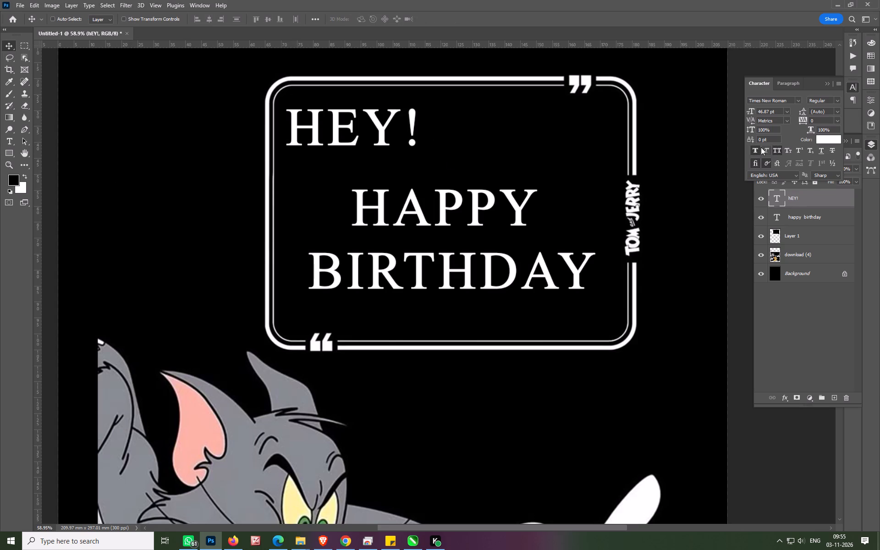
left_click(761, 147)
left_click(767, 150)
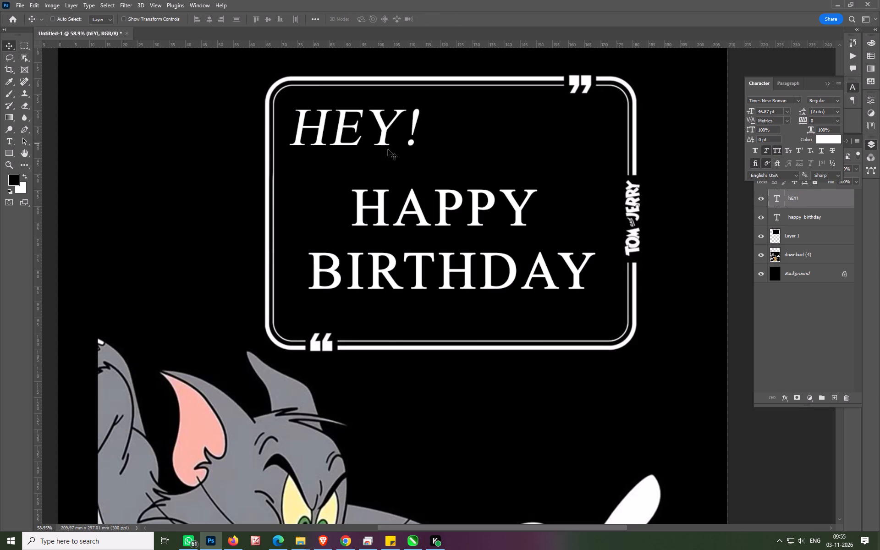
Scale the HEY! text down to about 66% and move it up into the quote frame's upper-left corner.
key("ctrl+t")
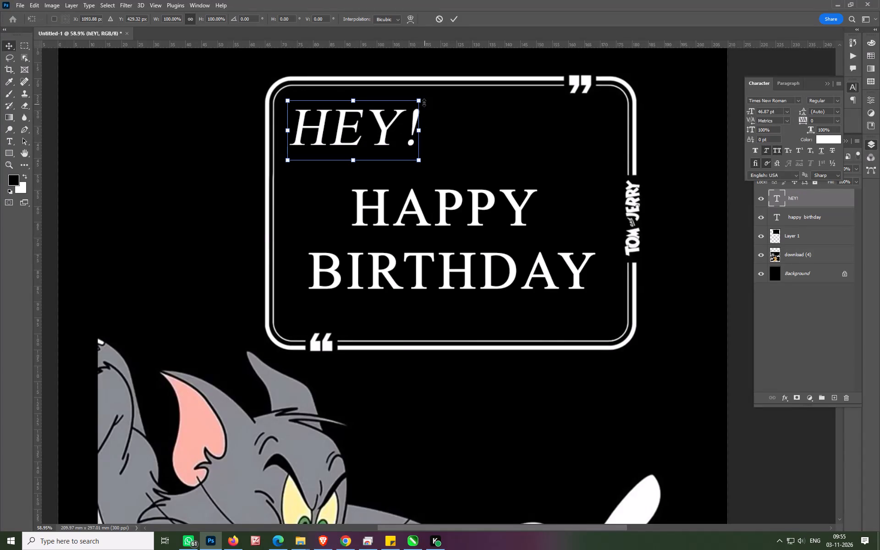
left_click_drag(421, 101, 376, 121)
left_click_drag(355, 131, 355, 120)
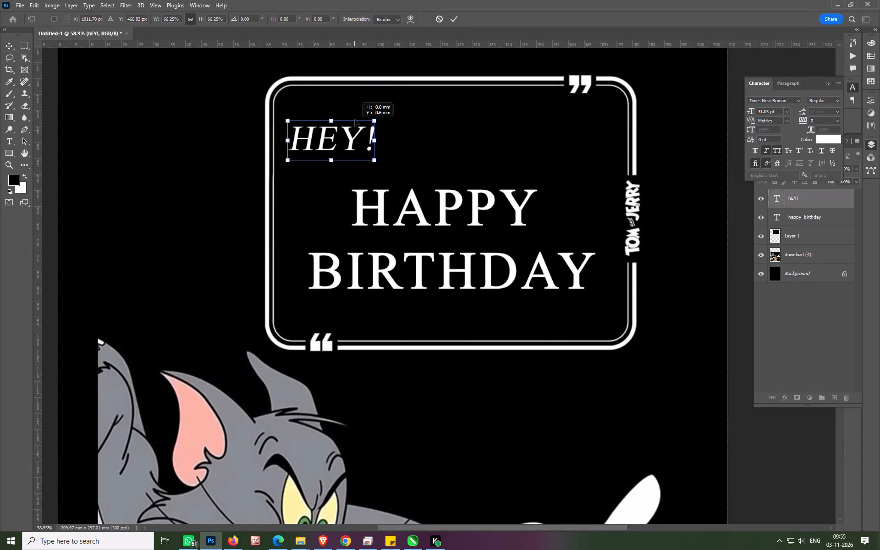
left_click_drag(355, 120, 352, 106)
key("Return")
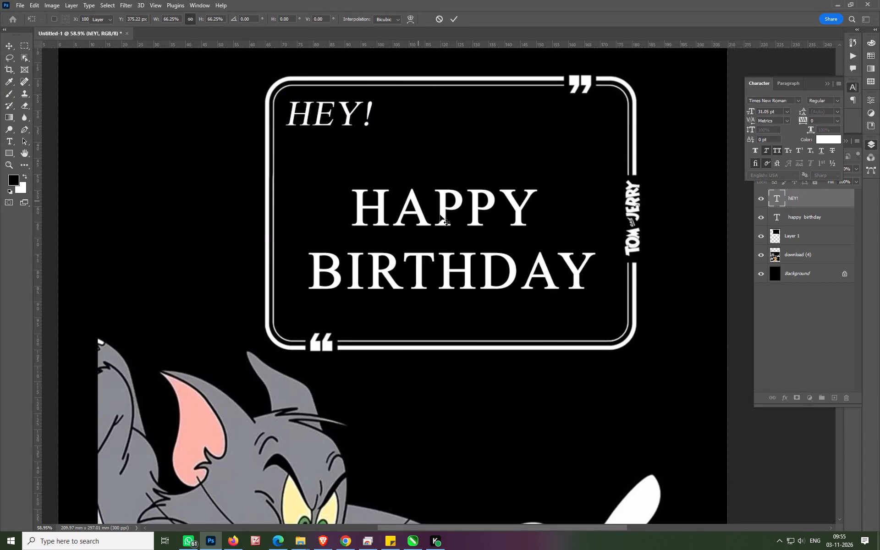
Move the HAPPY BIRTHDAY text up beneath HEY!, enlarge it to about 107%, and position it between the frame's side borders.
right_click(423, 219)
left_click(439, 222)
left_click_drag(448, 198, 446, 178)
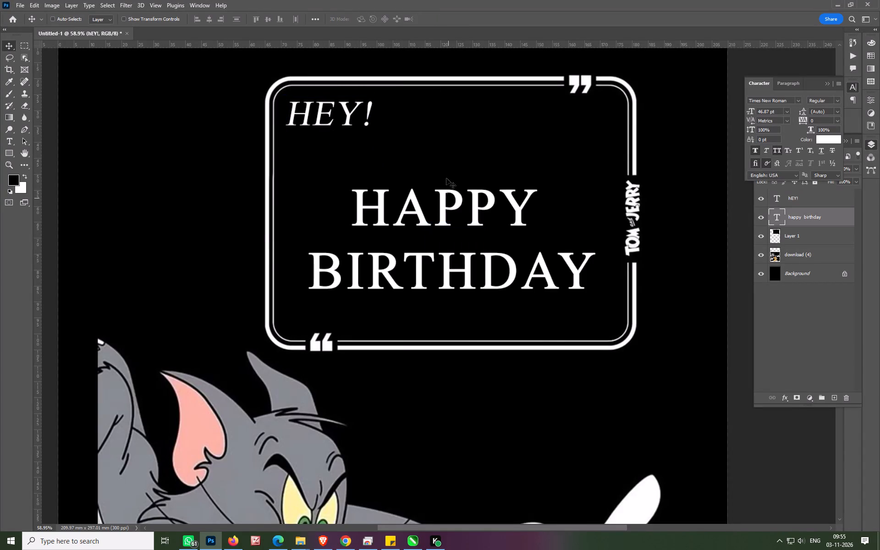
left_click_drag(446, 178, 445, 170)
key("ctrl+t")
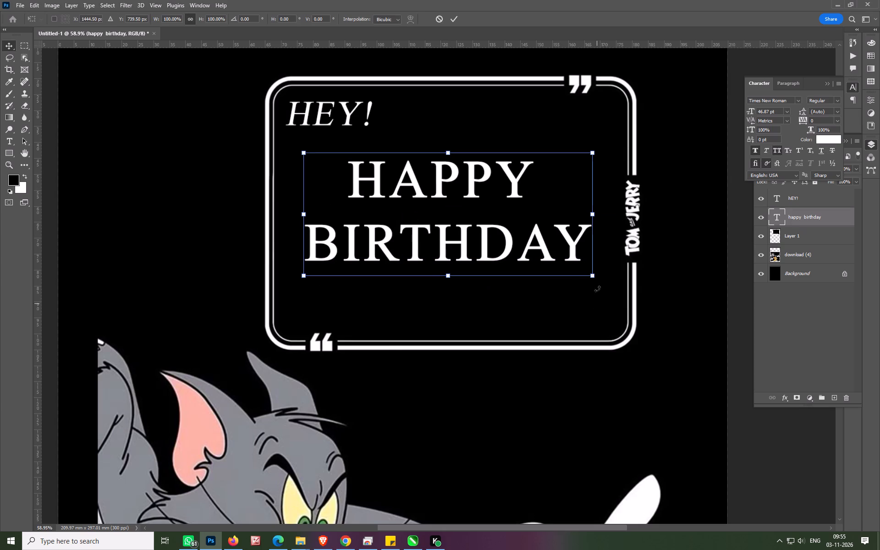
left_click_drag(594, 275, 611, 296)
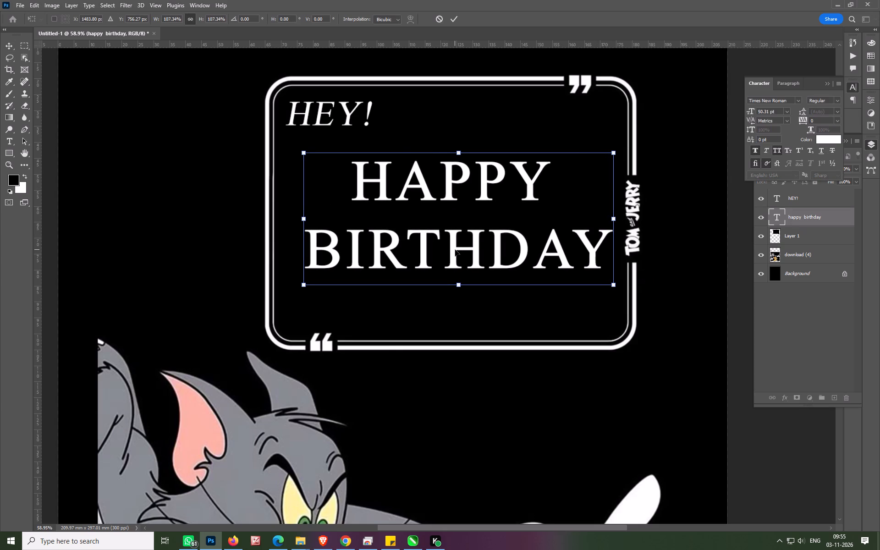
left_click_drag(455, 250, 442, 248)
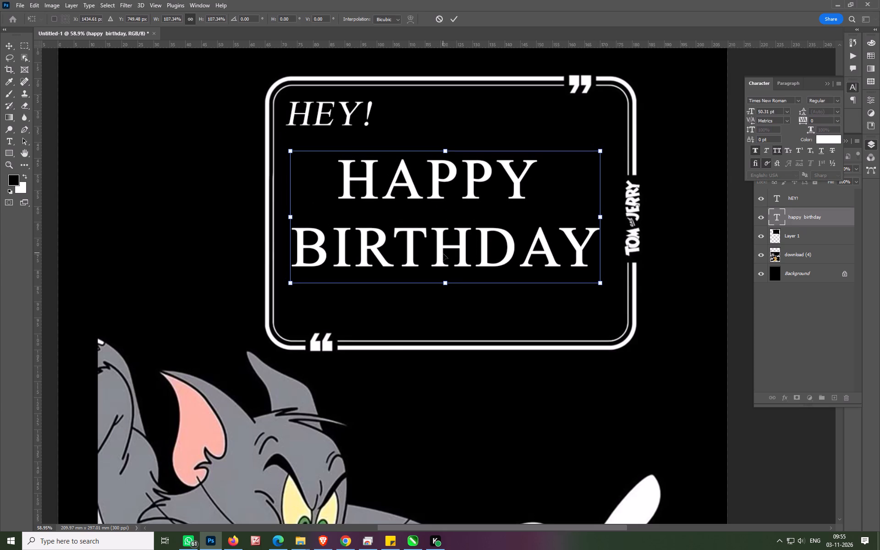
key("Up")
key("Return")
Print one copy on the EPSON L380 Series with A4 portrait, plain papers, High quality and Color settings, allowing clipping at the edges.
scroll(443, 254, "down", 8)
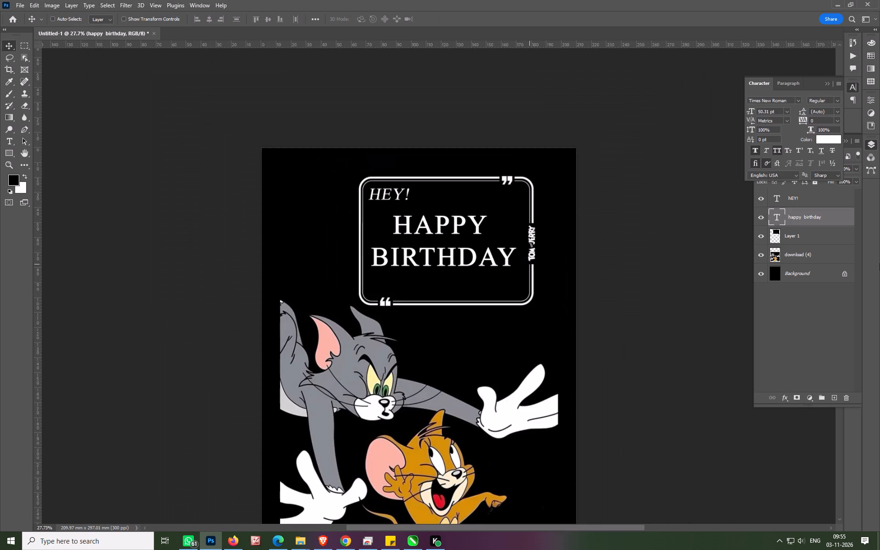
key("ctrl+plus")
key("ctrl+0")
key("ctrl+minus")
key("ctrl+p")
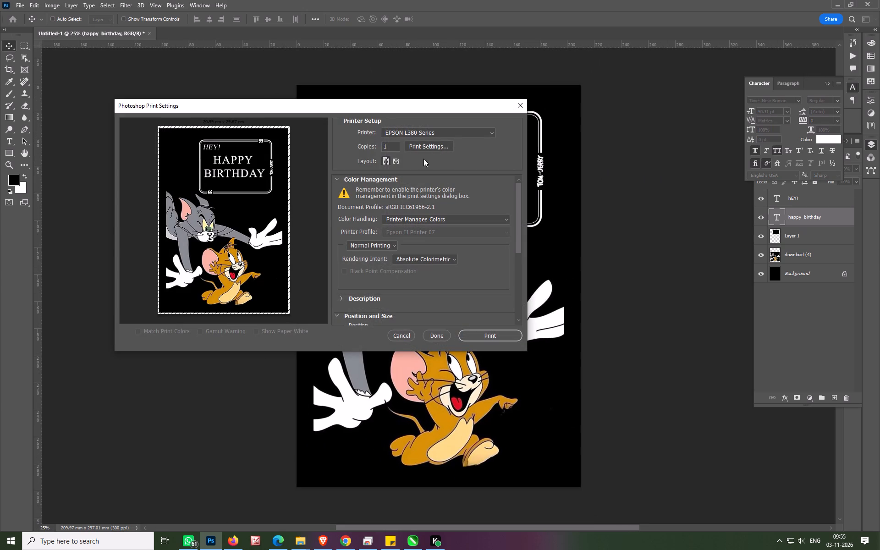
left_click(424, 141)
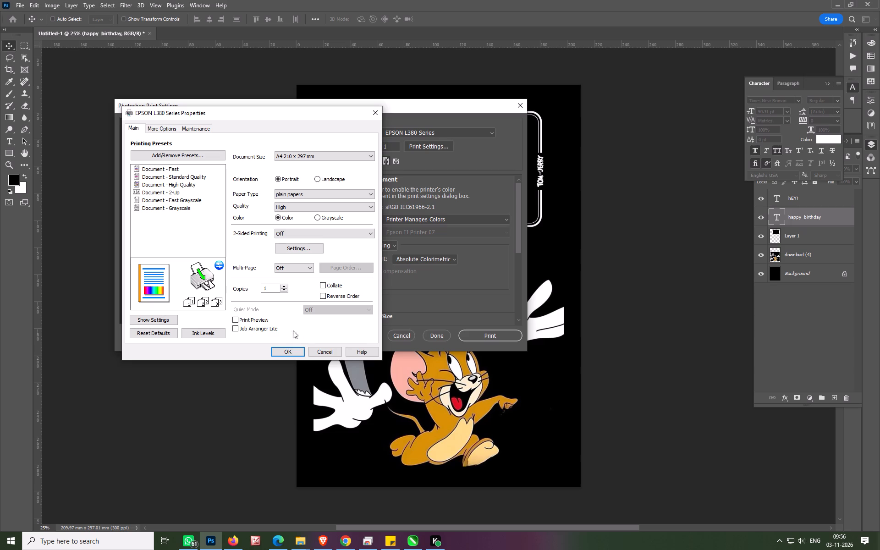
left_click_drag(295, 348, 294, 346)
left_click_drag(294, 346, 294, 316)
left_click(284, 323)
left_click_drag(284, 353, 318, 244)
left_click(301, 352)
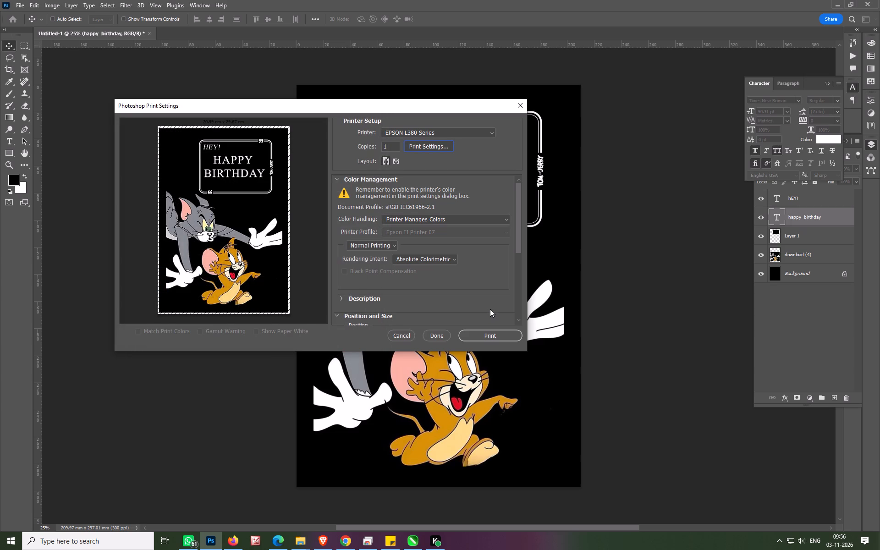
left_click(484, 341)
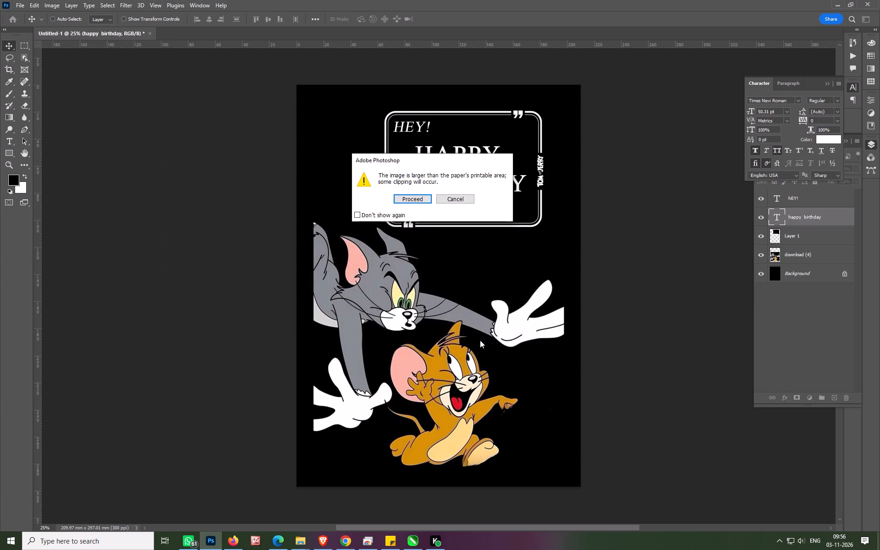
left_click(405, 198)
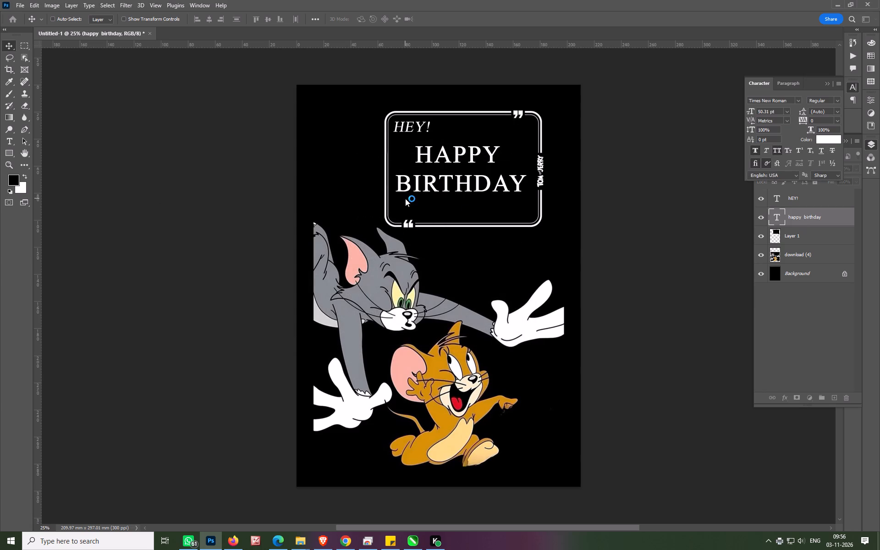
left_click(642, 244)
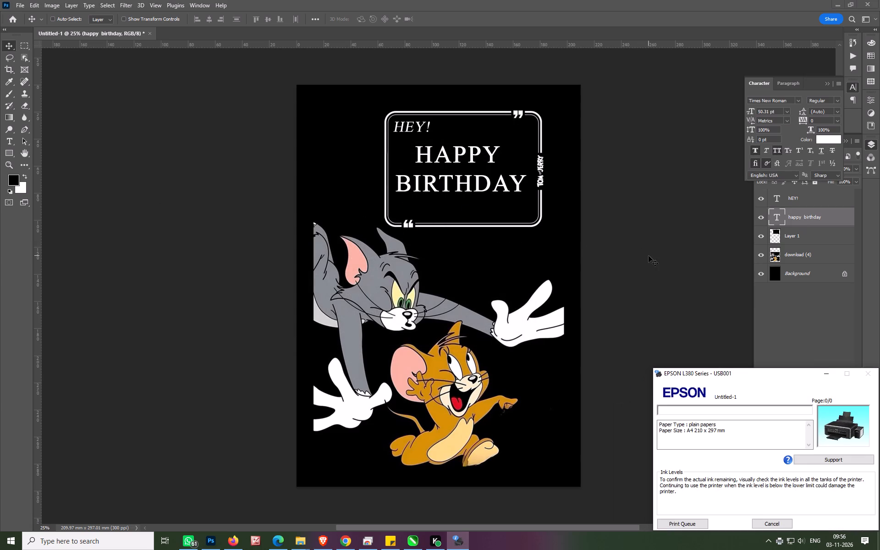
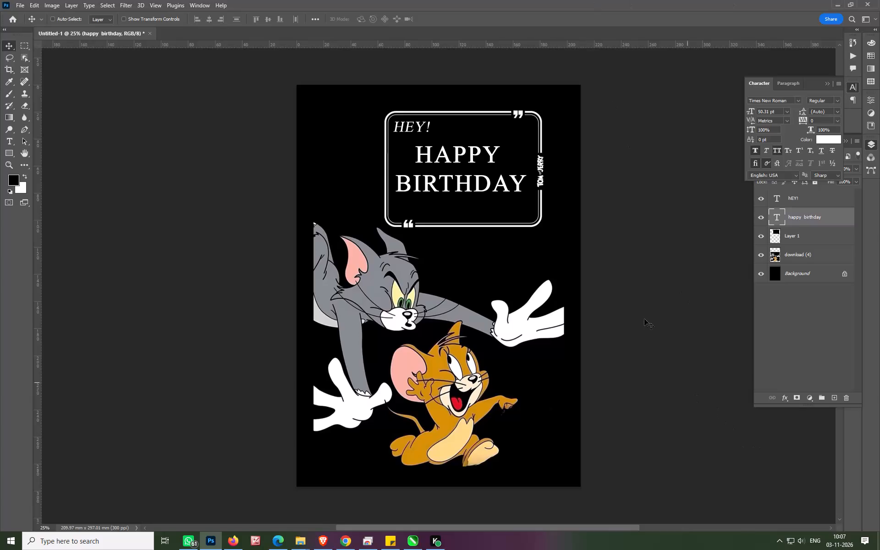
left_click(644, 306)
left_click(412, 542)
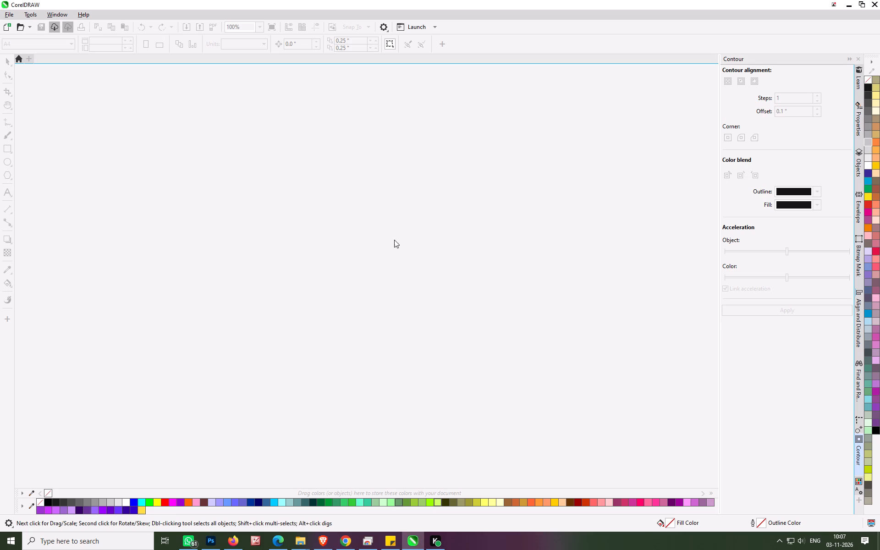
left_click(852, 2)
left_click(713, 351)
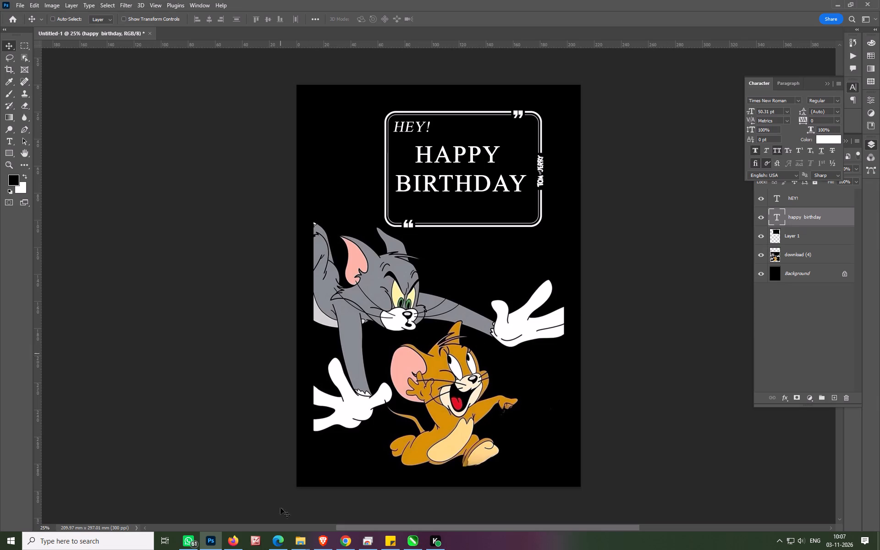
Hide the hEY!, happy birthday, Layer 1 and download (4) layers, leaving only the black Background visible.
left_click_drag(762, 198, 760, 245)
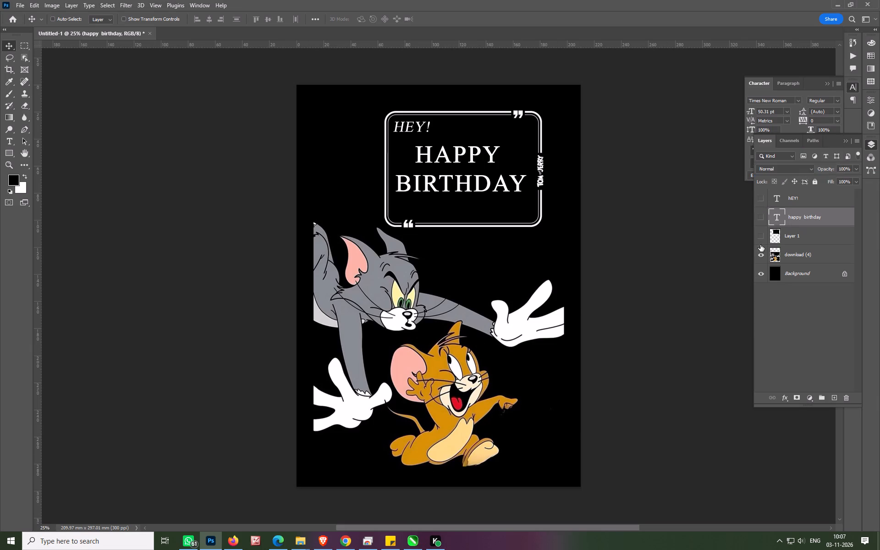
left_click_drag(760, 245, 760, 250)
left_click(715, 274)
left_click(534, 297)
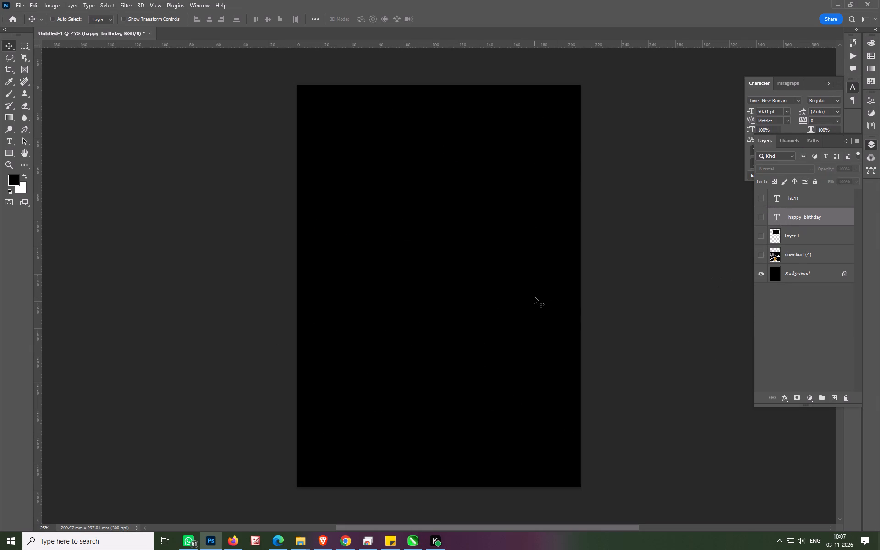
right_click(534, 297)
left_click(650, 285)
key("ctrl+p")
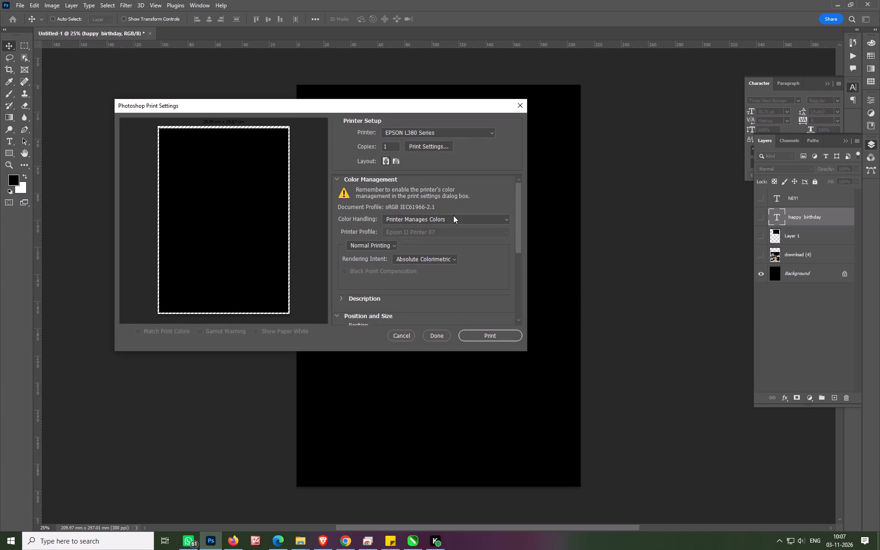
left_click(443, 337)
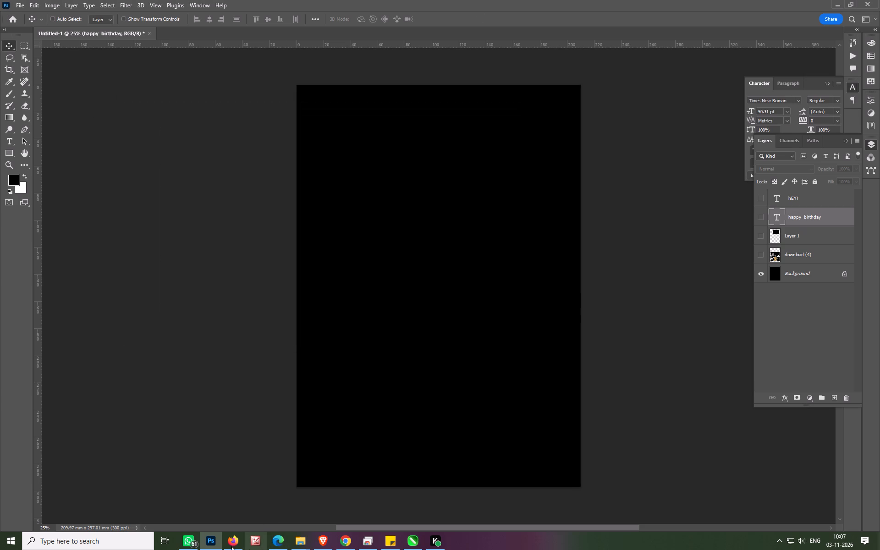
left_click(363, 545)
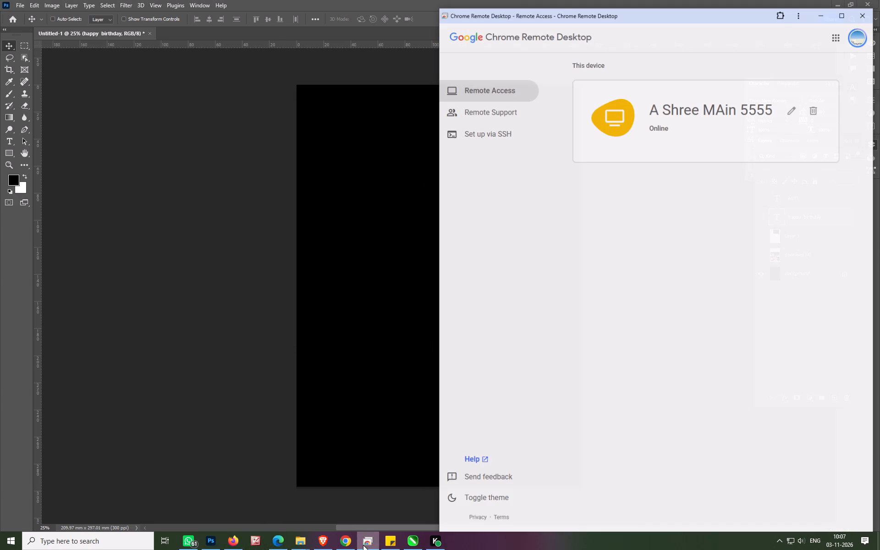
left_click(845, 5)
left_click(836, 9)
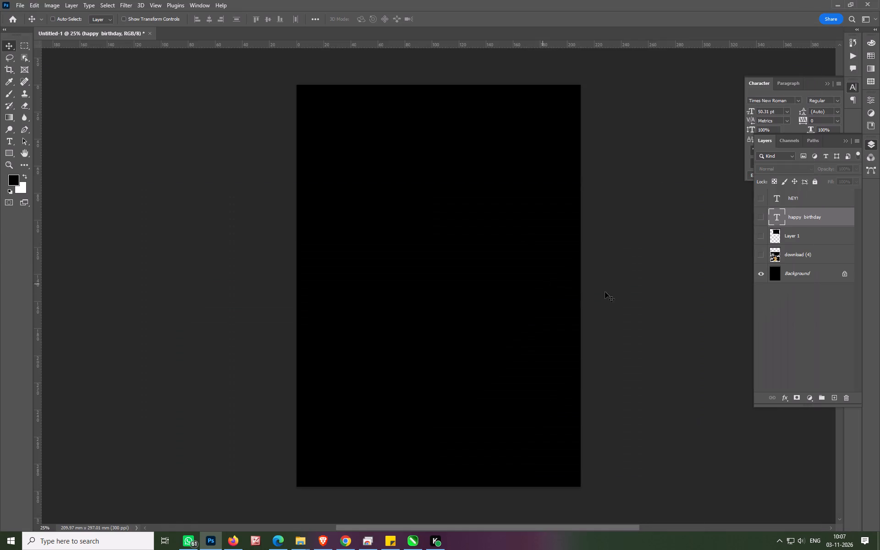
Print one A4 portrait copy of the black background on the EPSON L380 Series with paper type Epson Premium Glossy.
left_click(621, 286)
key("ctrl+p")
left_click(445, 146)
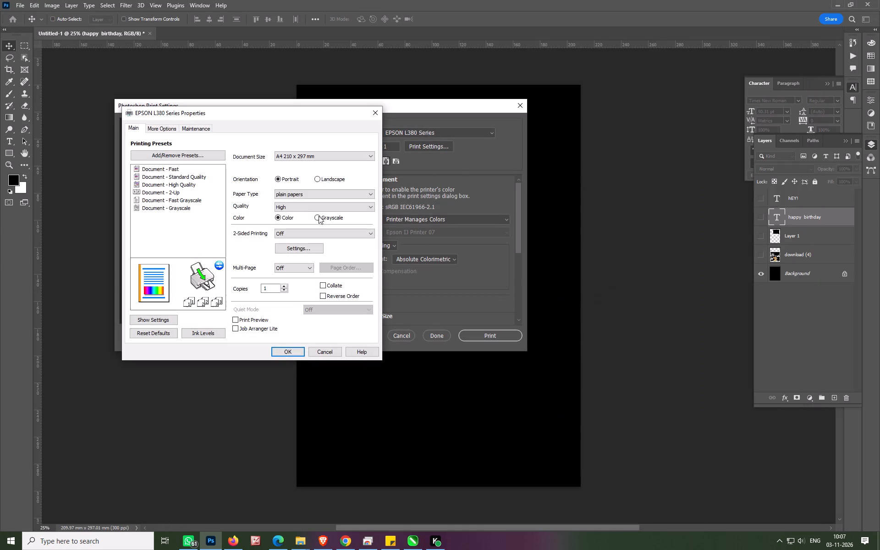
left_click(322, 210)
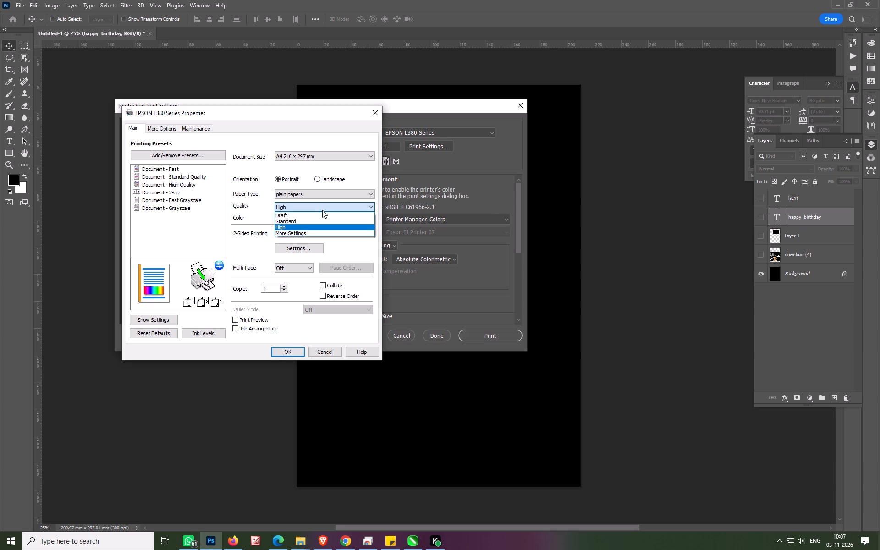
left_click(322, 210)
left_click(324, 194)
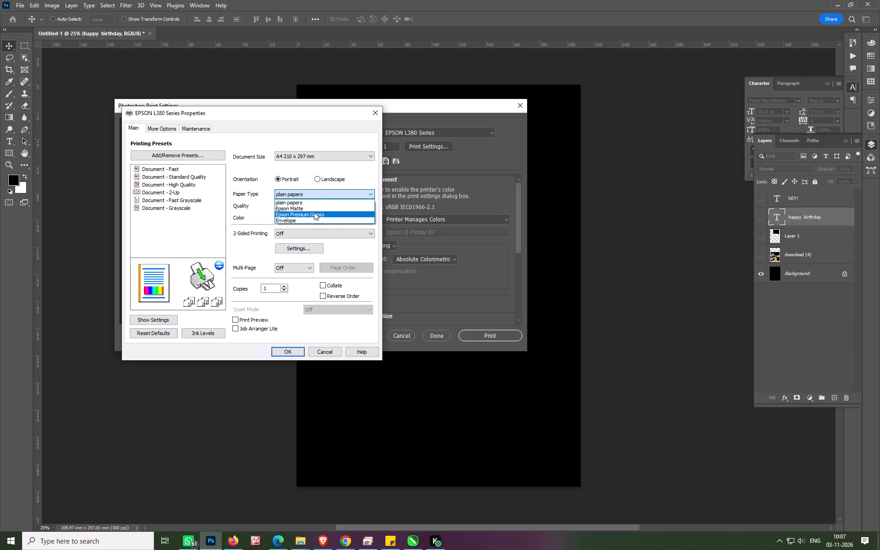
left_click(314, 212)
left_click(284, 353)
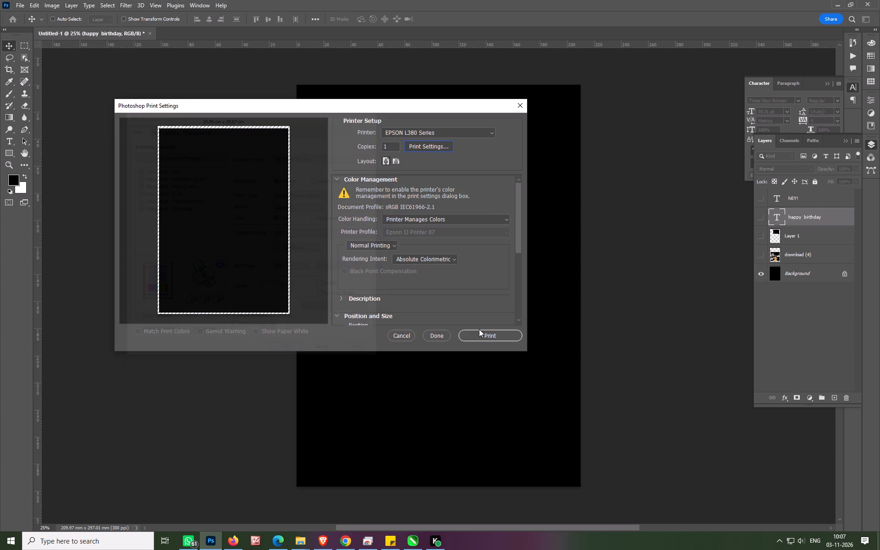
left_click(510, 336)
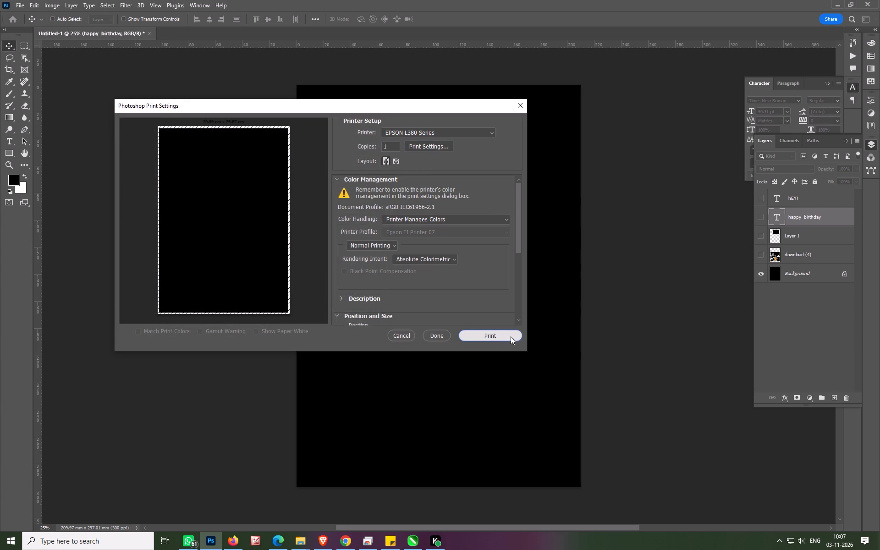
left_click(420, 208)
left_click(423, 197)
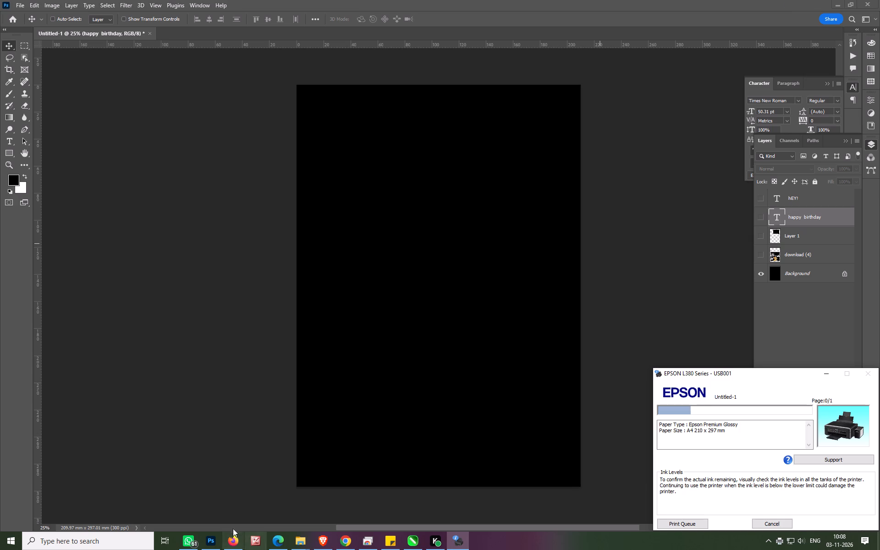
Switch to Microsoft Edge and close the Bing results tab for "google".
left_click(306, 547)
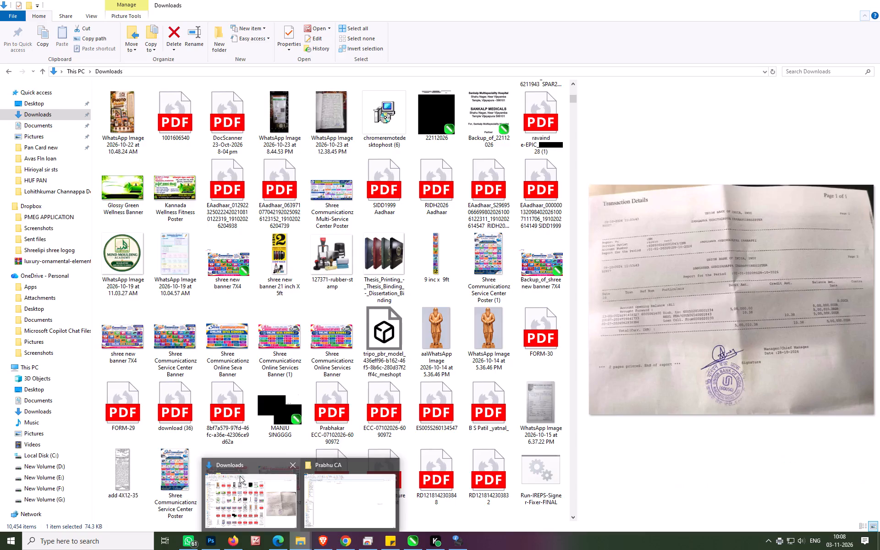
left_click(836, 5)
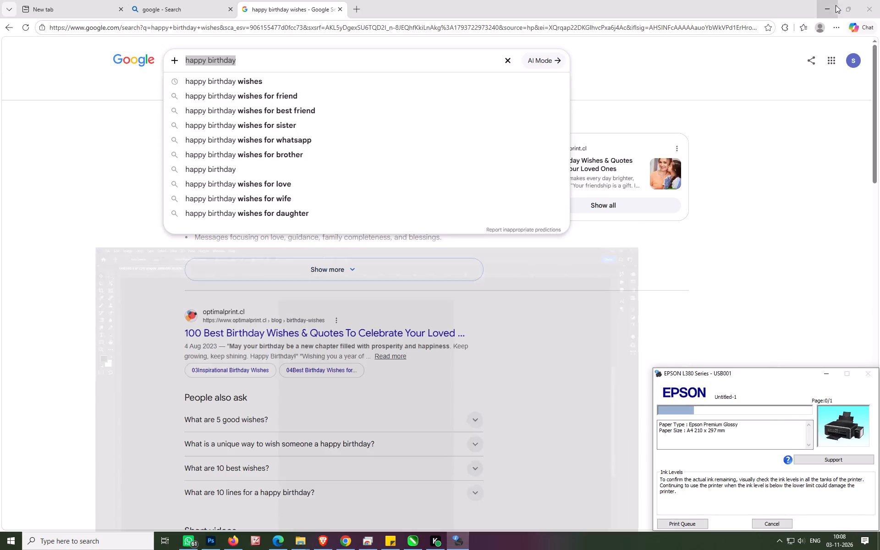
left_click(159, 0)
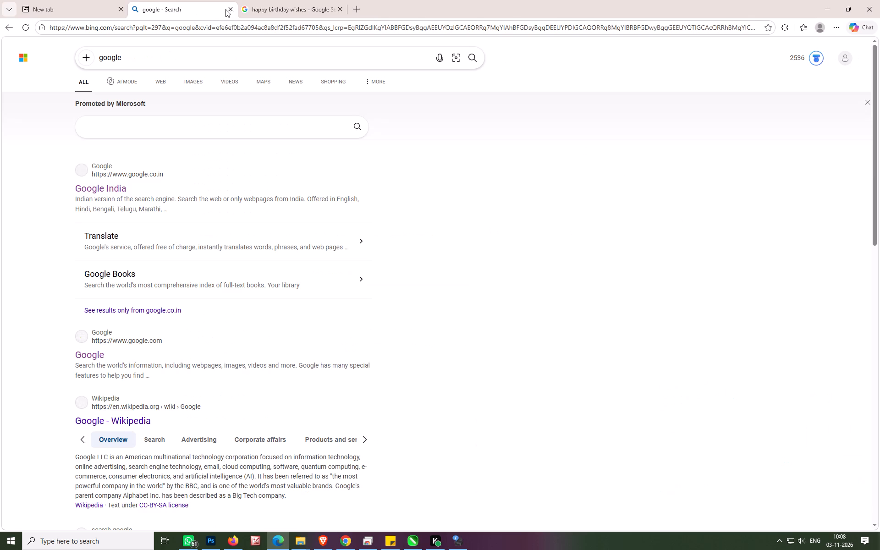
left_click(227, 9)
Open the MSN article about the Titanoboa snake from the new tab page and browse the stories beneath it.
left_click(90, 9)
left_click(200, 2)
left_click(77, 0)
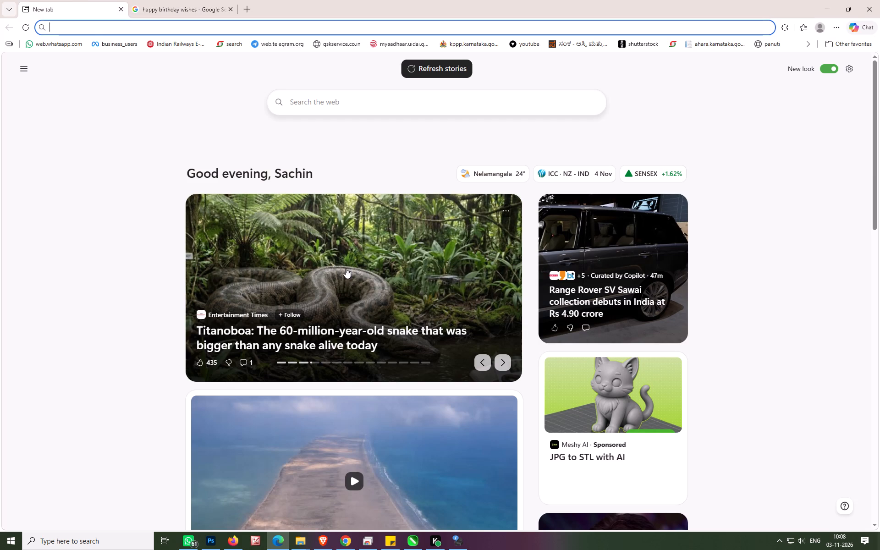
left_click(354, 273)
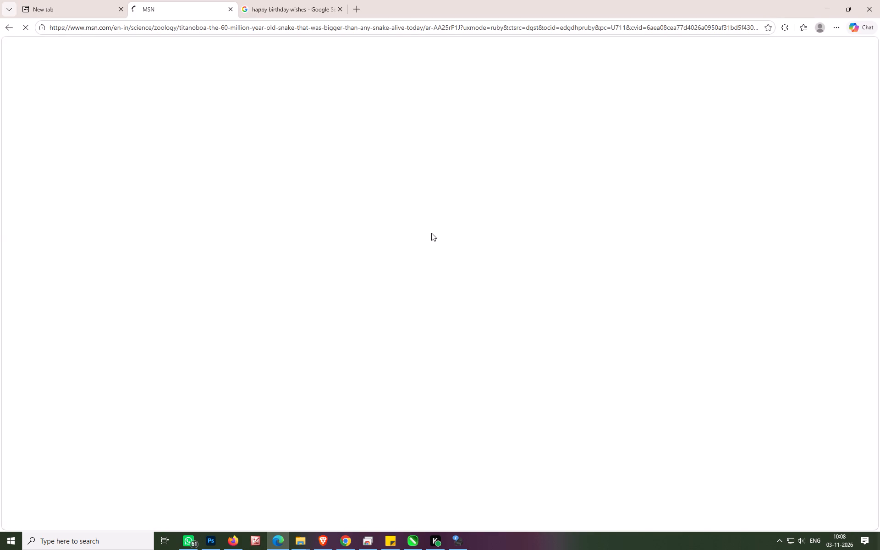
scroll(593, 270, "down", 3)
scroll(597, 308, "down", 11)
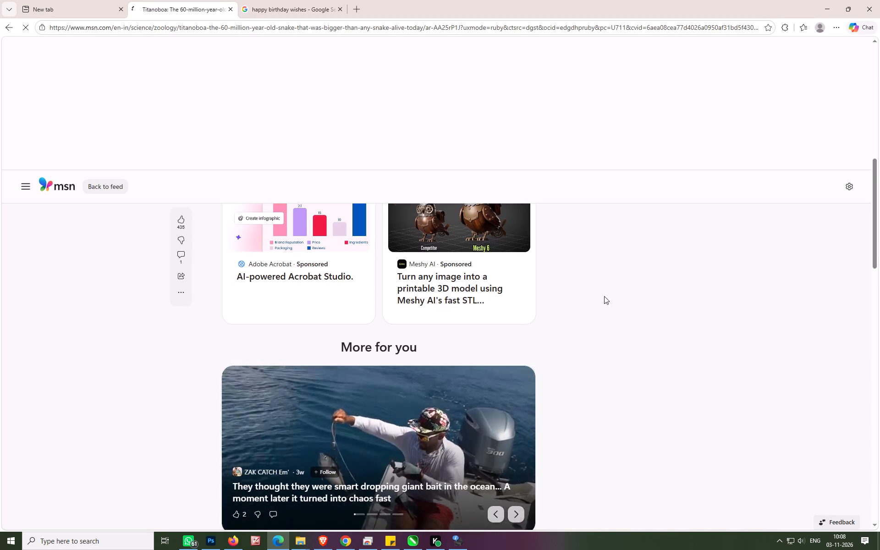
scroll(615, 346, "down", 4)
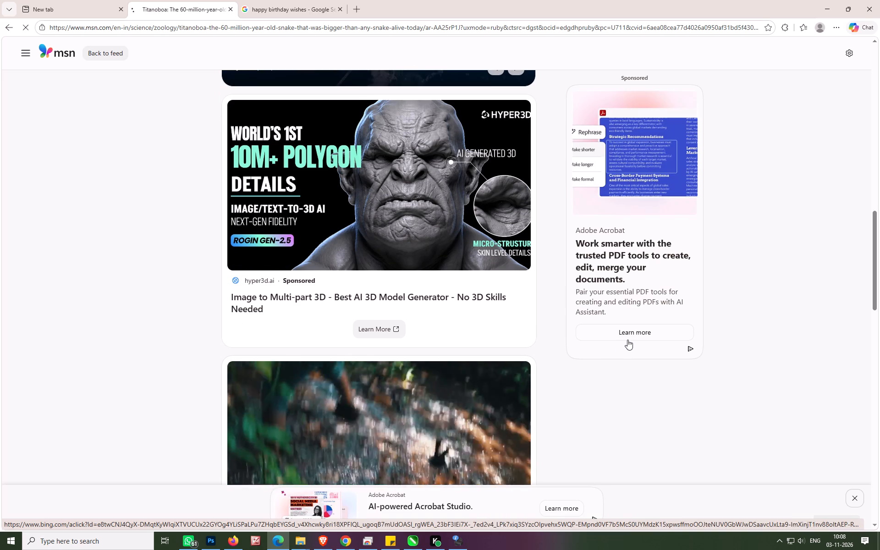
scroll(628, 339, "down", 4)
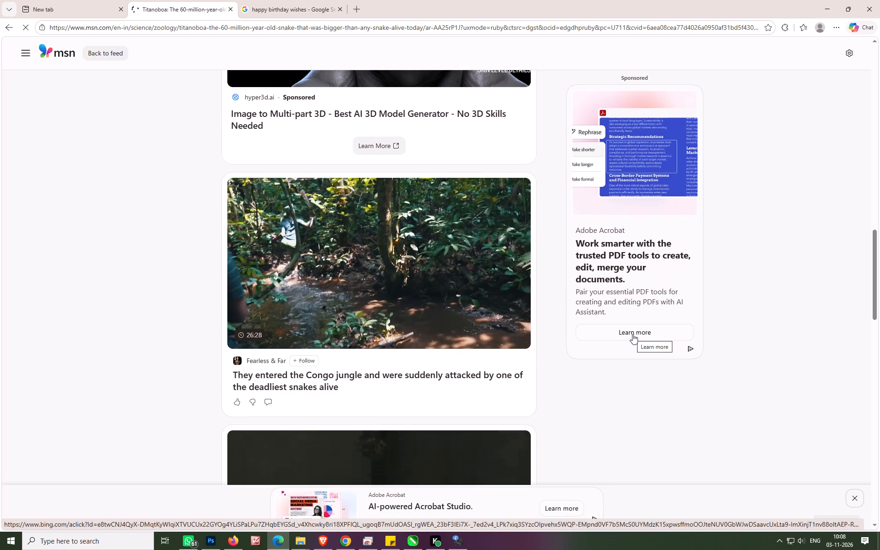
scroll(632, 334, "down", 4)
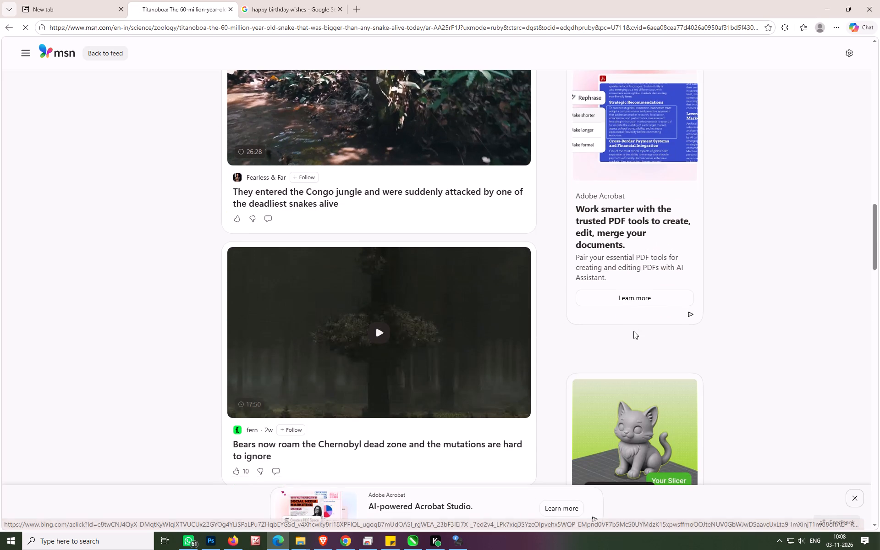
scroll(532, 347, "down", 4)
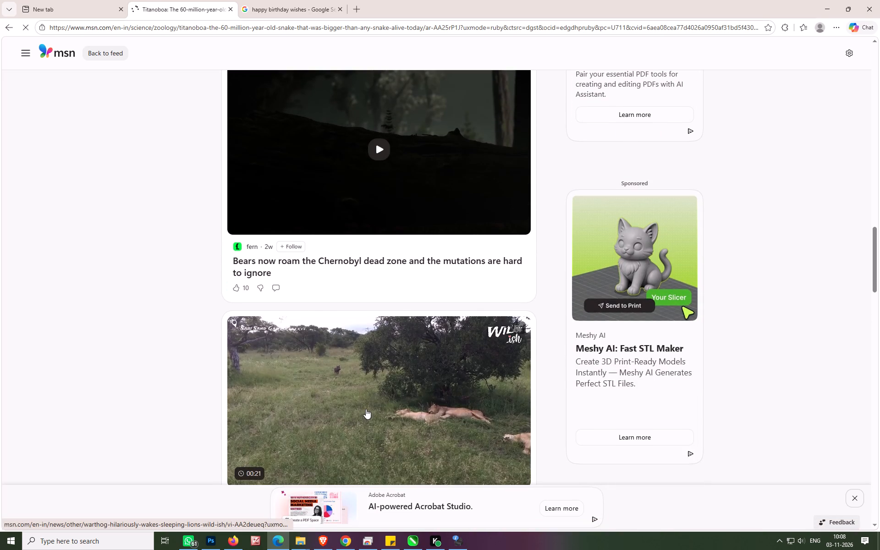
scroll(366, 409, "down", 14)
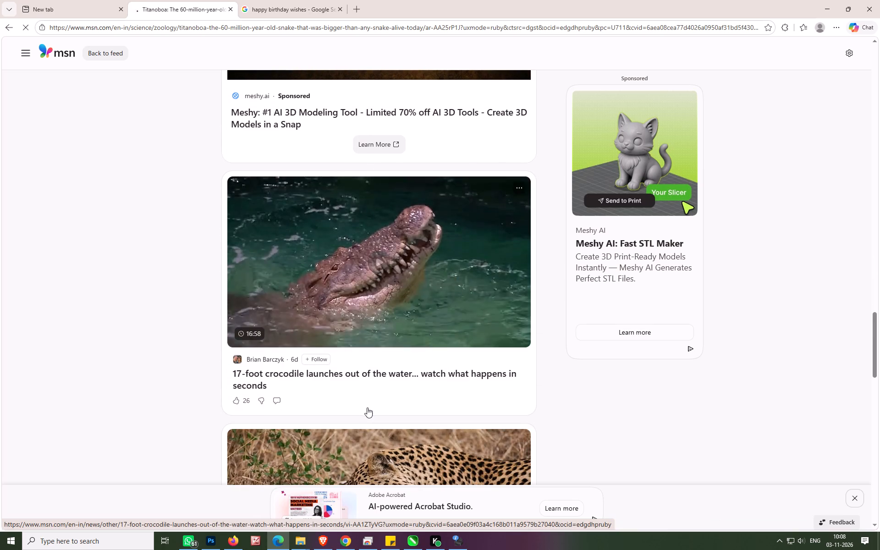
scroll(371, 406, "down", 4)
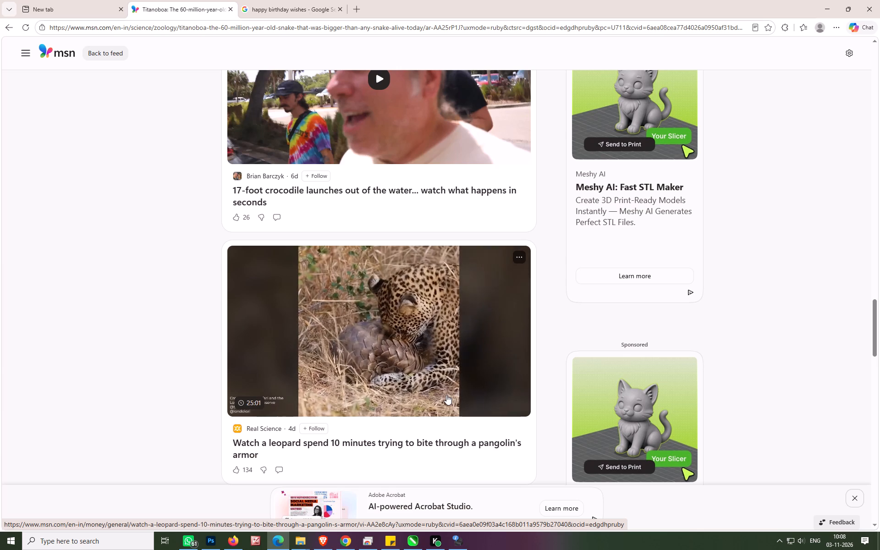
scroll(468, 303, "down", 4)
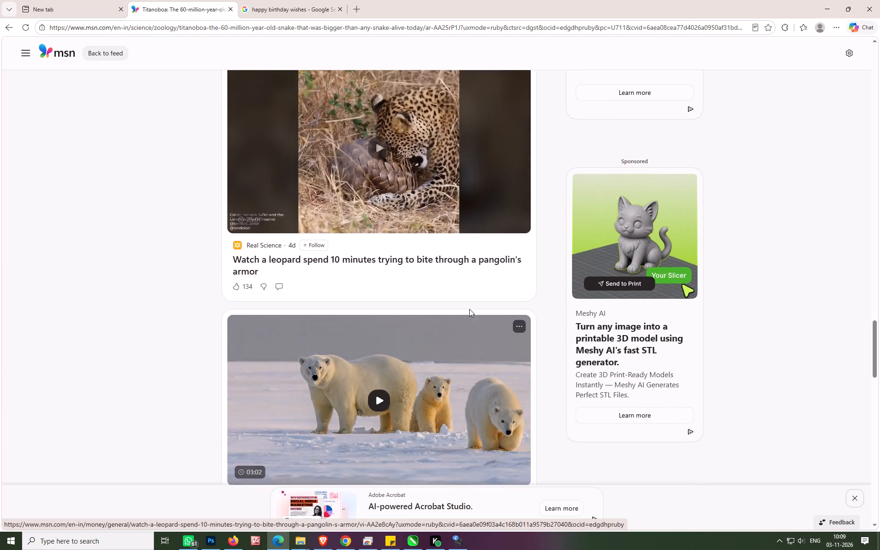
scroll(469, 309, "down", 12)
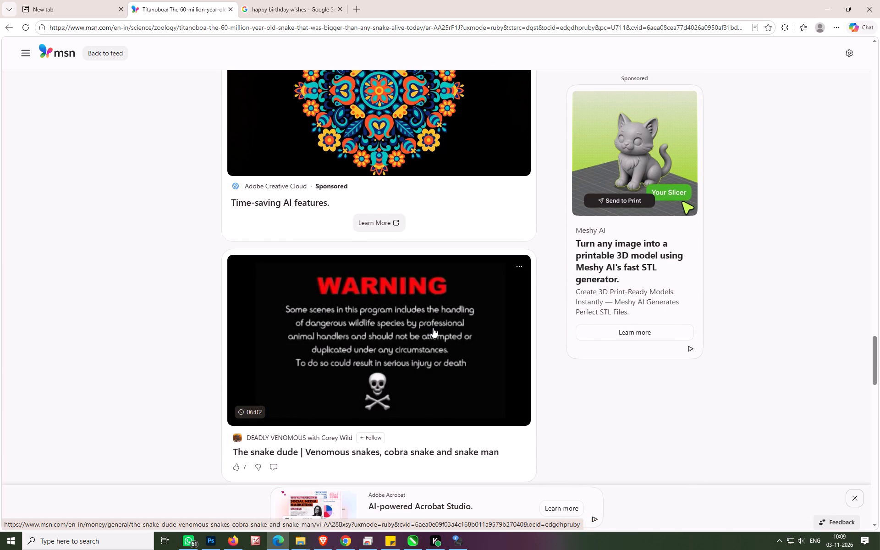
scroll(433, 328, "down", 5)
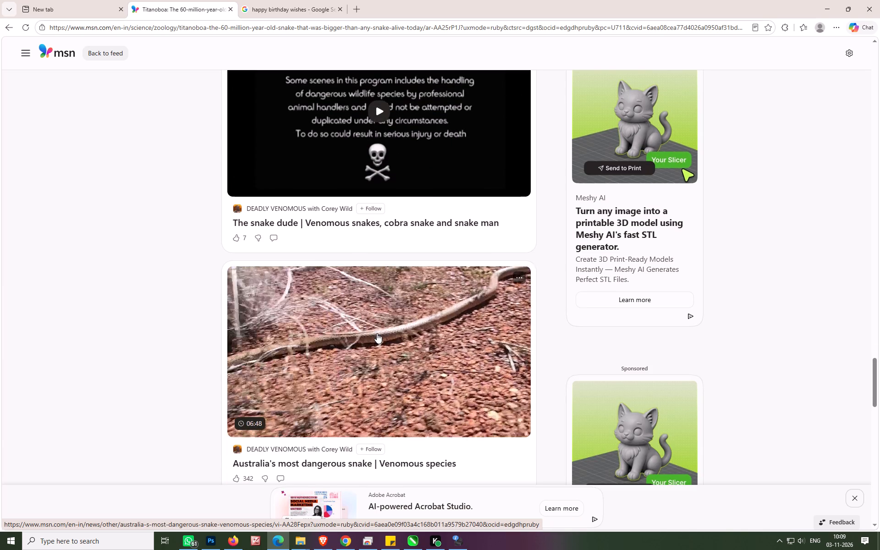
scroll(377, 333, "down", 4)
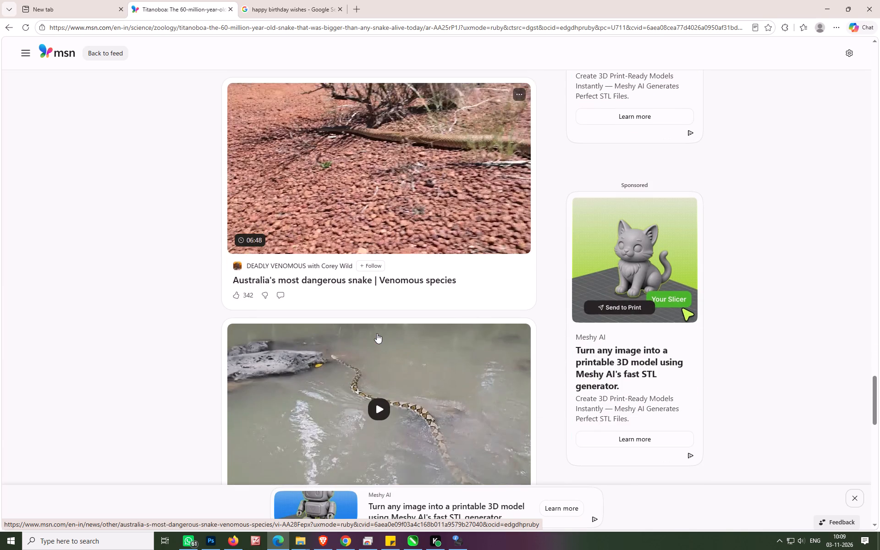
scroll(416, 399, "down", 8)
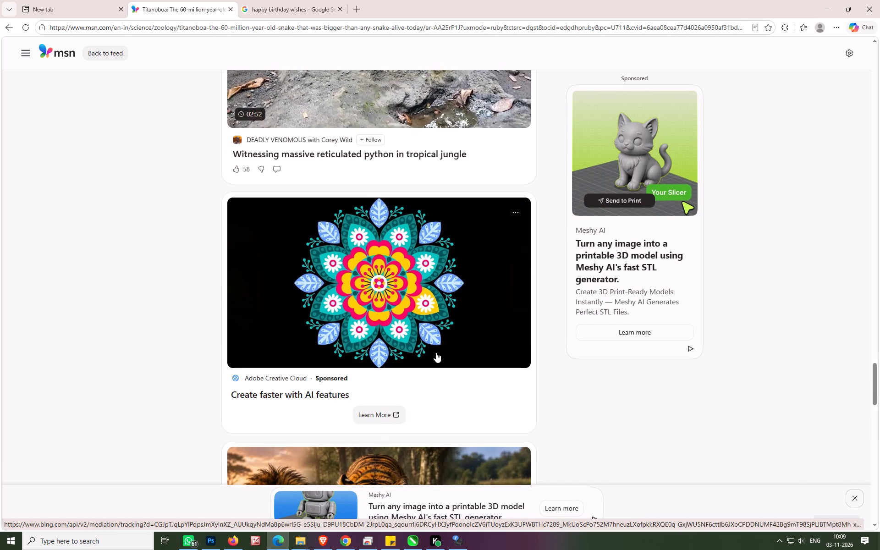
scroll(438, 351, "down", 4)
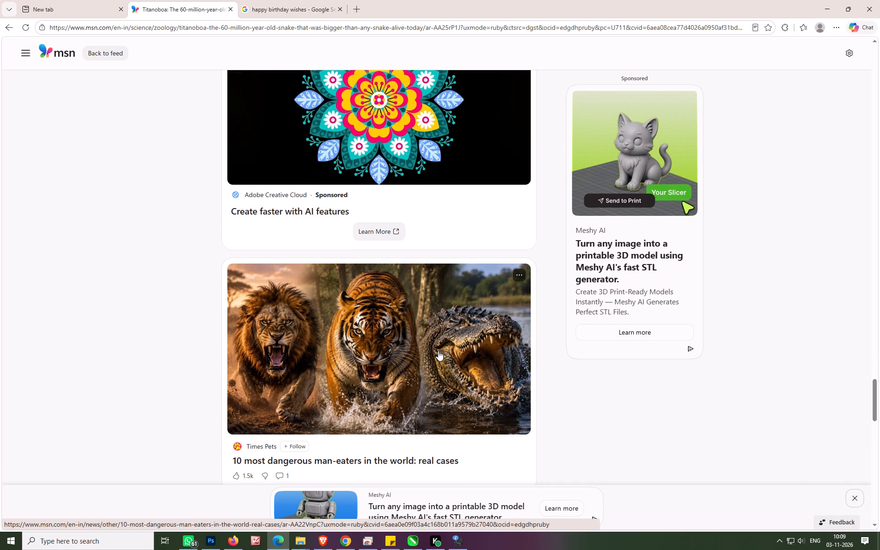
scroll(470, 324, "down", 6)
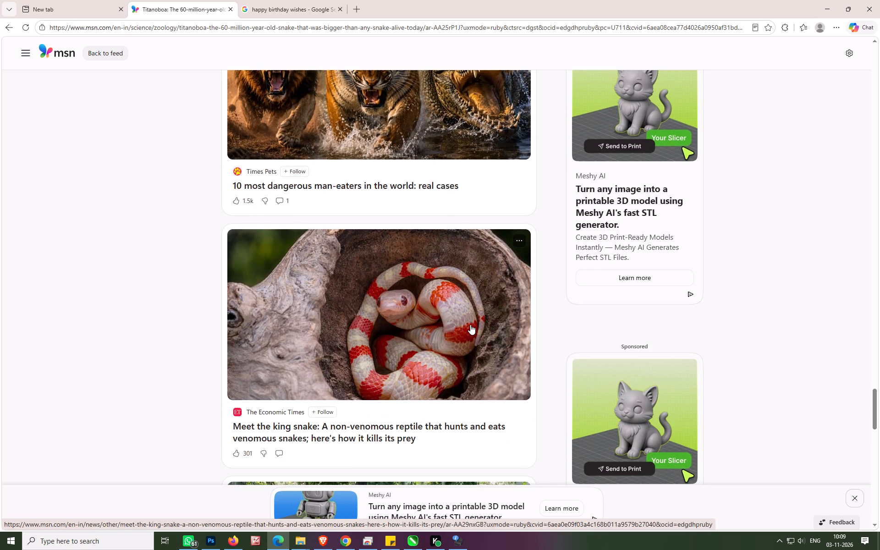
scroll(470, 324, "down", 10)
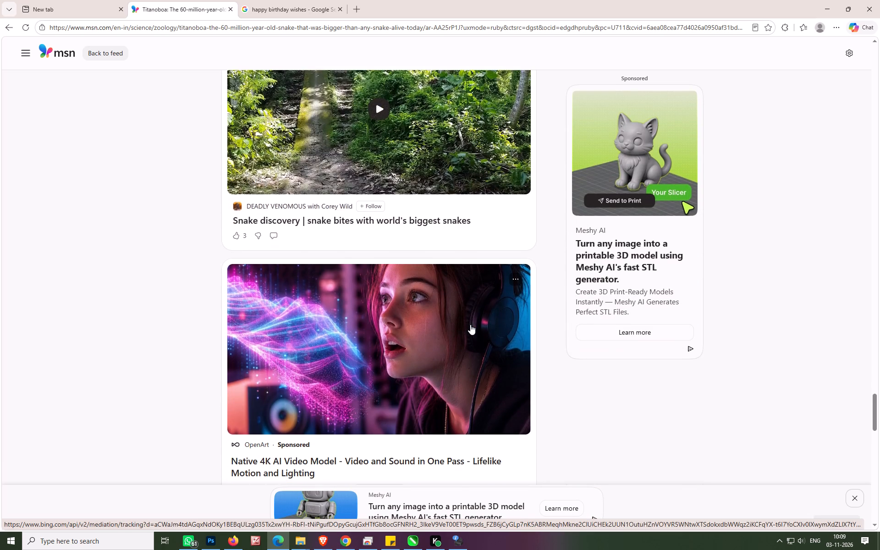
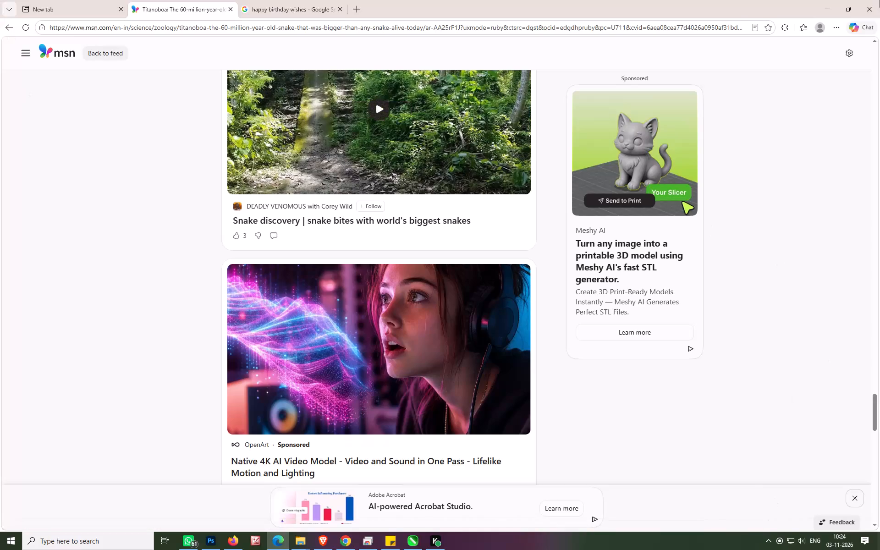
Leave Edge, browse the related Tom and Jerry wallpapers on Pinterest in Chrome, and open the Tom & Jerry Lock Screen iPhone 15 Pro Max Wallpaper pin.
left_click(828, 4)
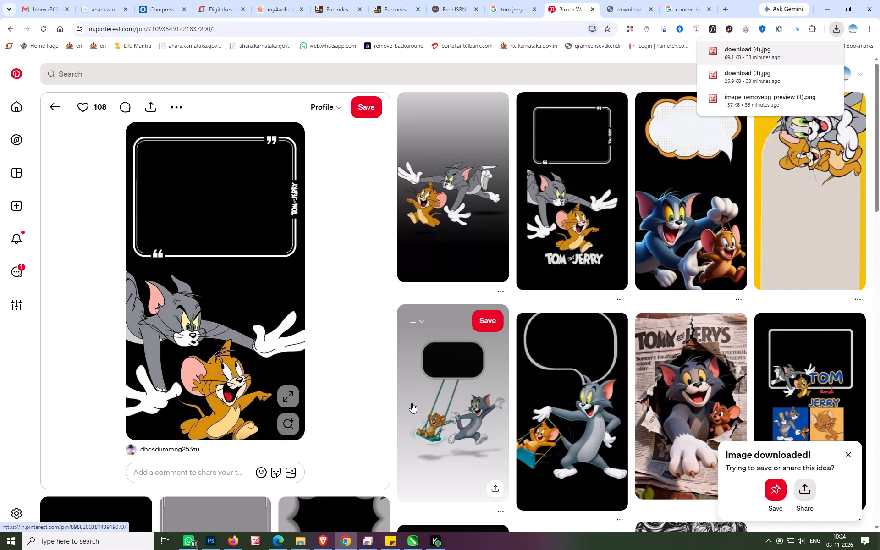
scroll(548, 411, "down", 3)
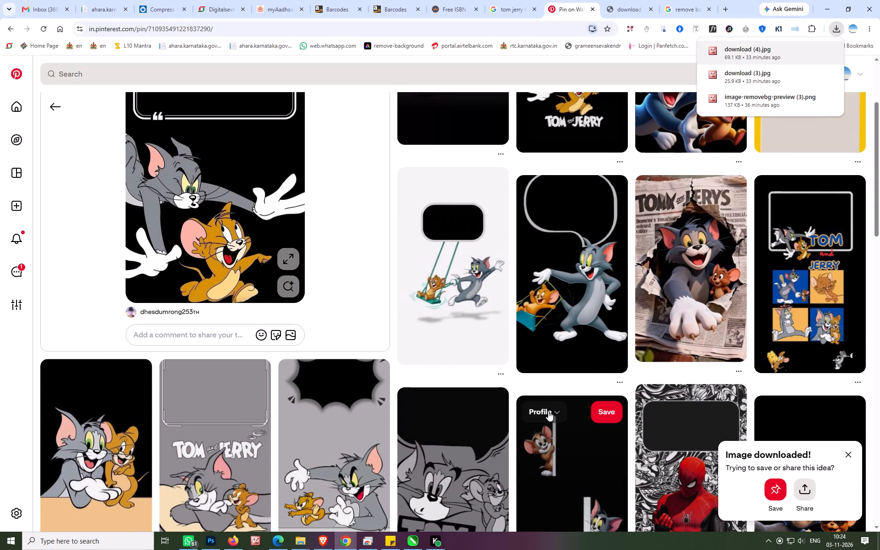
scroll(550, 411, "down", 3)
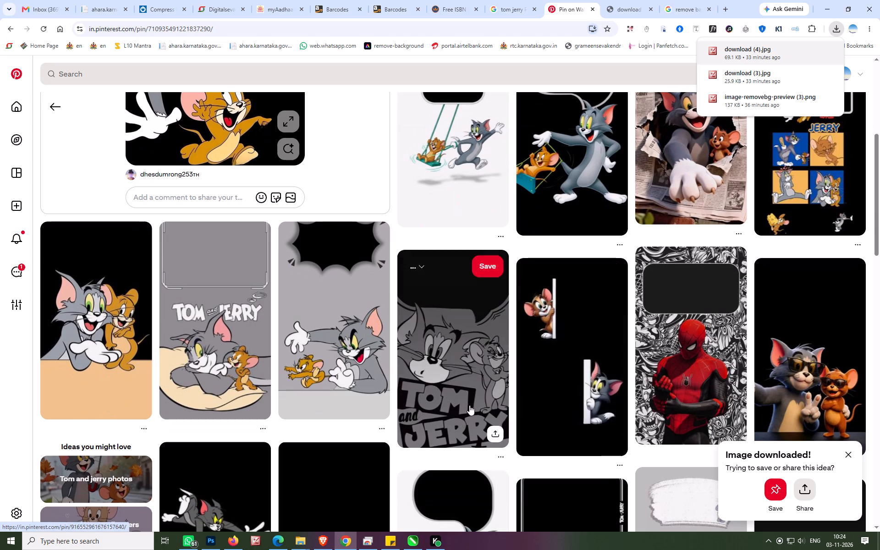
left_click(361, 370)
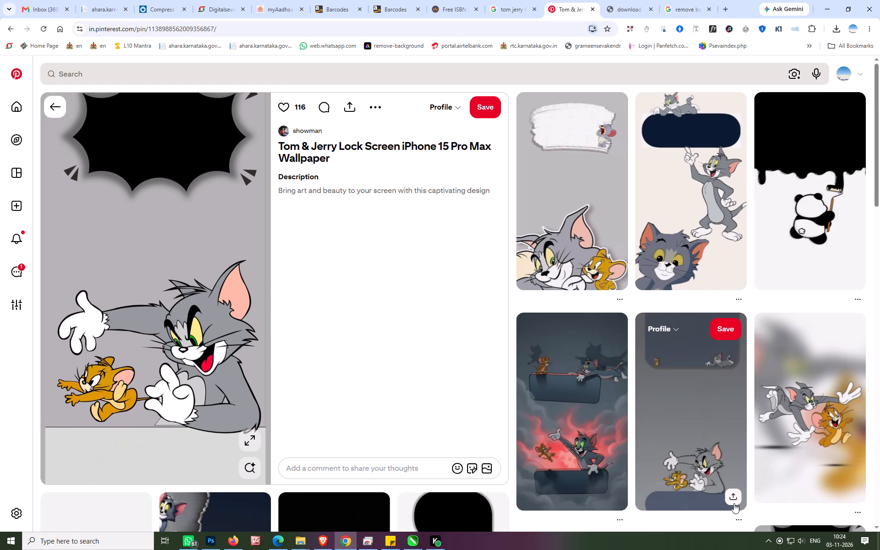
Switch to Photoshop and show the hEY!, happy birthday, Layer 1 and download (4) layers again.
left_click(210, 542)
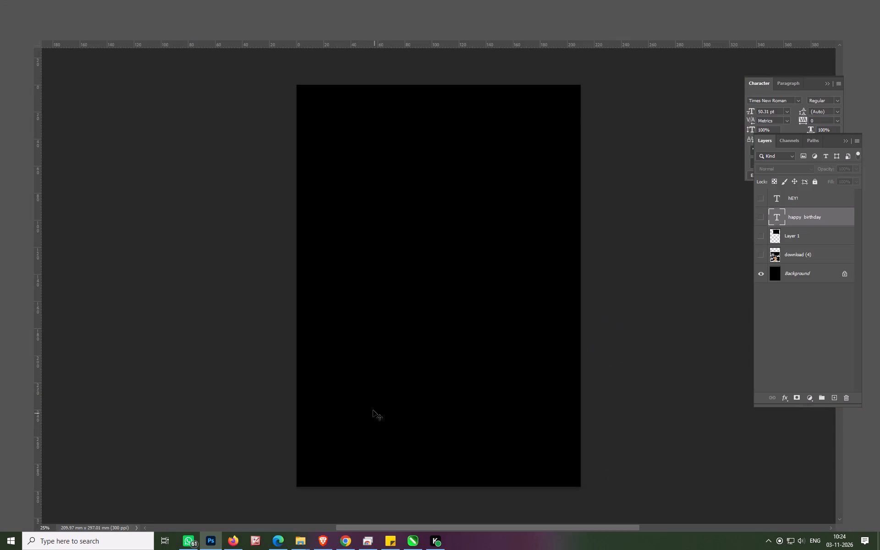
left_click_drag(761, 197, 766, 255)
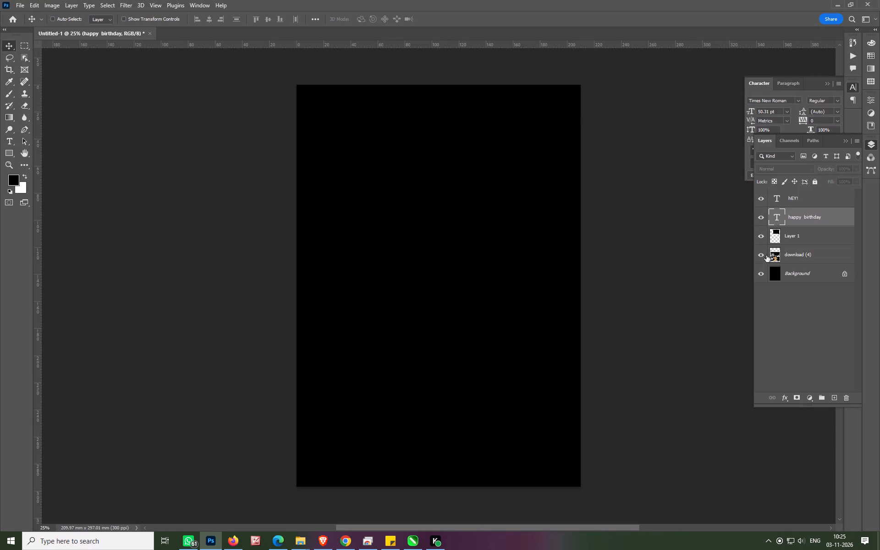
left_click_drag(766, 255, 766, 255)
Open the print settings for the full design, keep A4 portrait on Epson Premium Glossy, and set color handling to Photoshop Manages Colors.
key("ctrl+p")
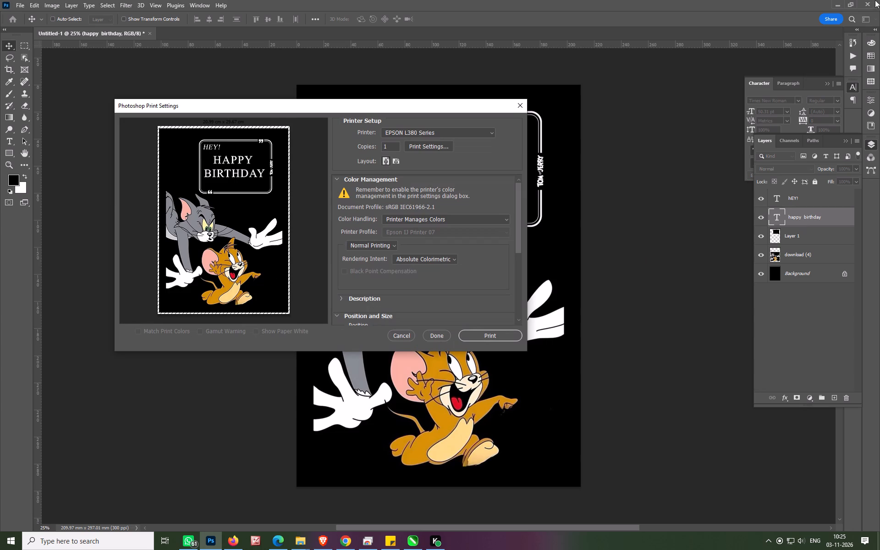
left_click(442, 142)
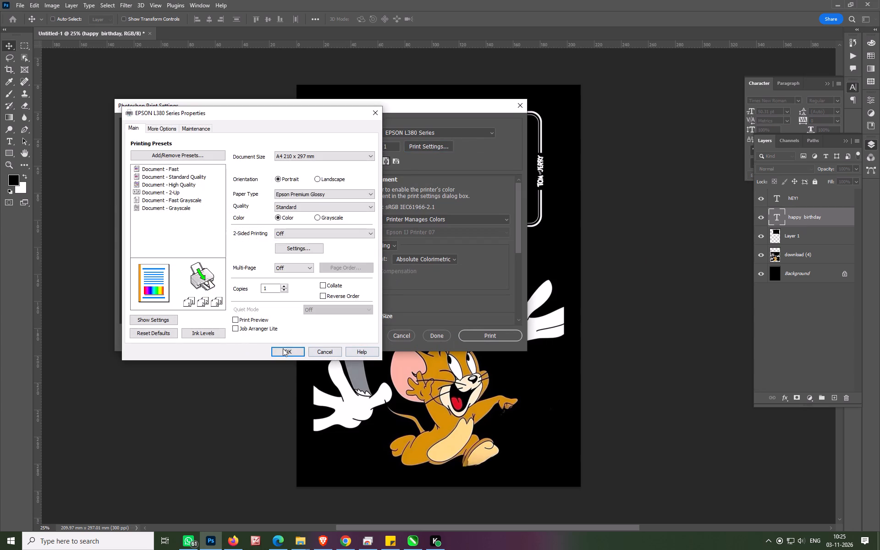
left_click(283, 352)
left_click_drag(480, 337, 481, 309)
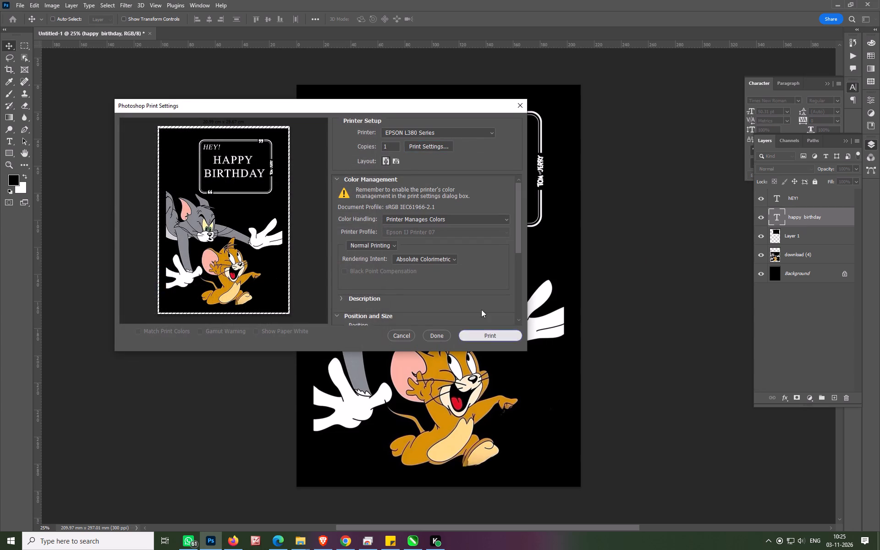
left_click_drag(481, 309, 487, 232)
left_click(482, 218)
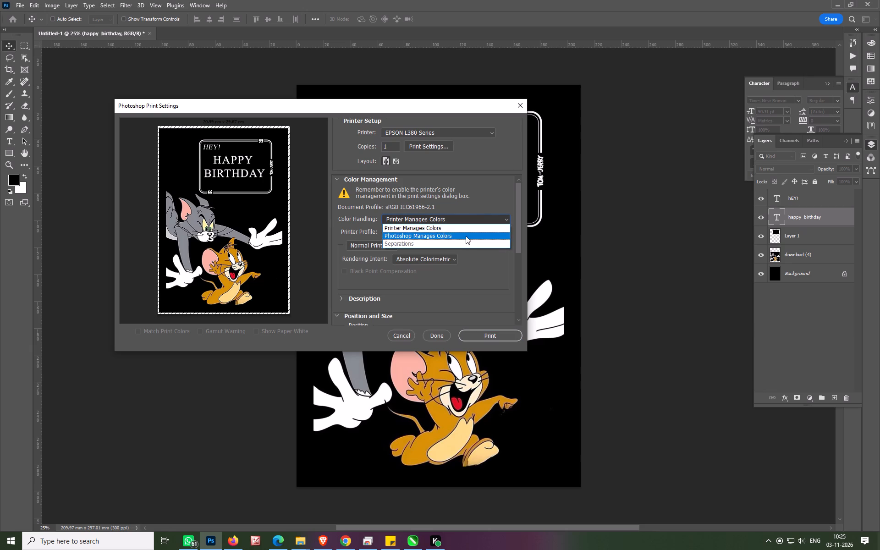
left_click(466, 236)
left_click(469, 234)
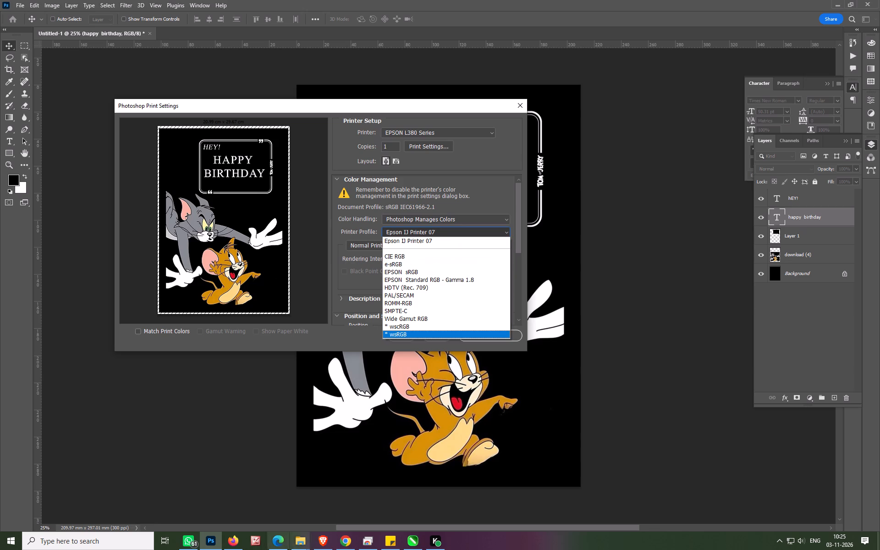
Switch to Brave and search YouTube for "best prionting setting eposong l380".
left_click(327, 534)
left_click_drag(432, 41, 430, 45)
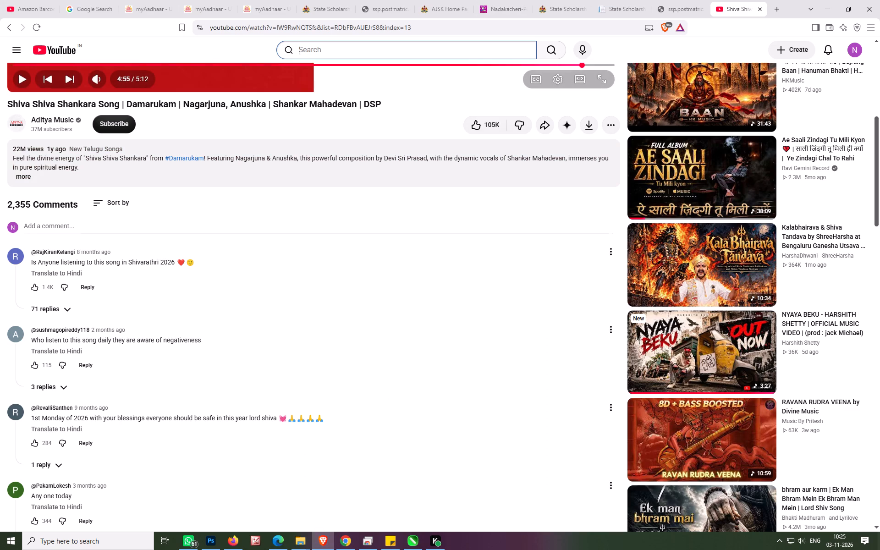
type("best")
key("space")
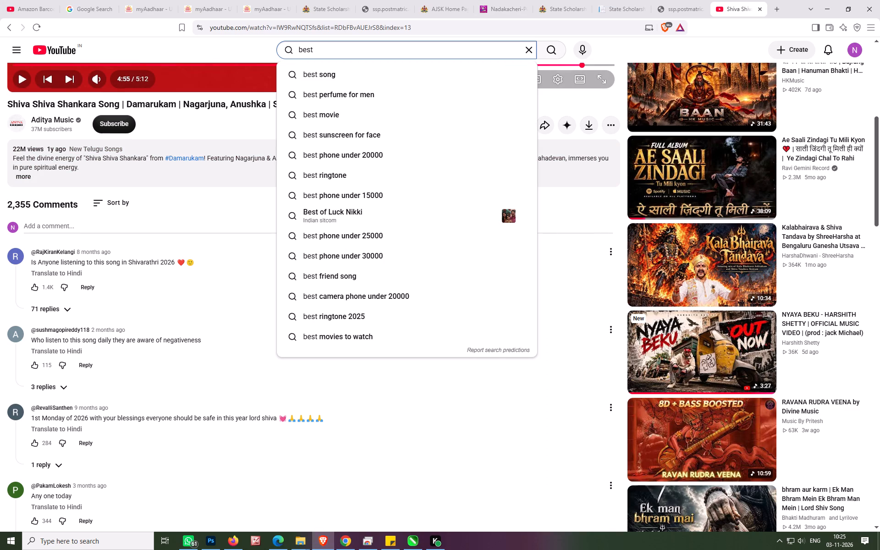
type("prionting setting eposong")
key("space")
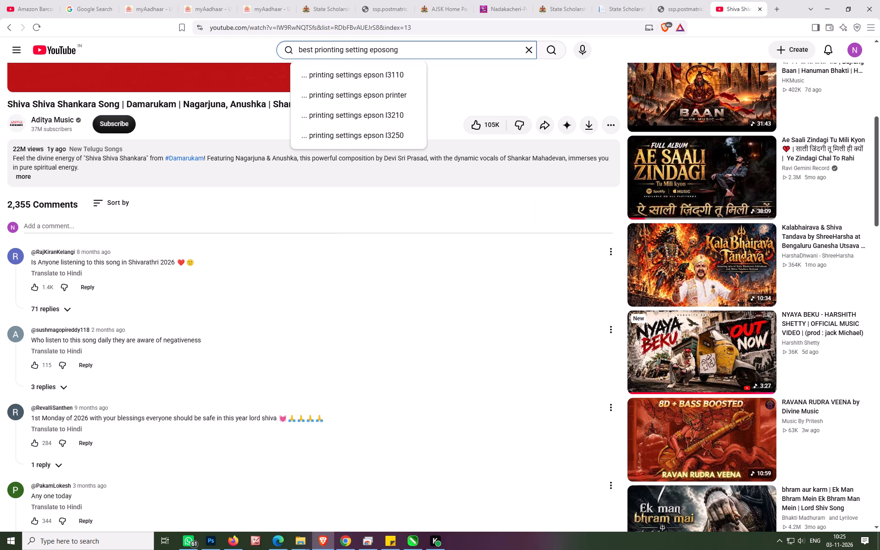
type("l380")
key("Return")
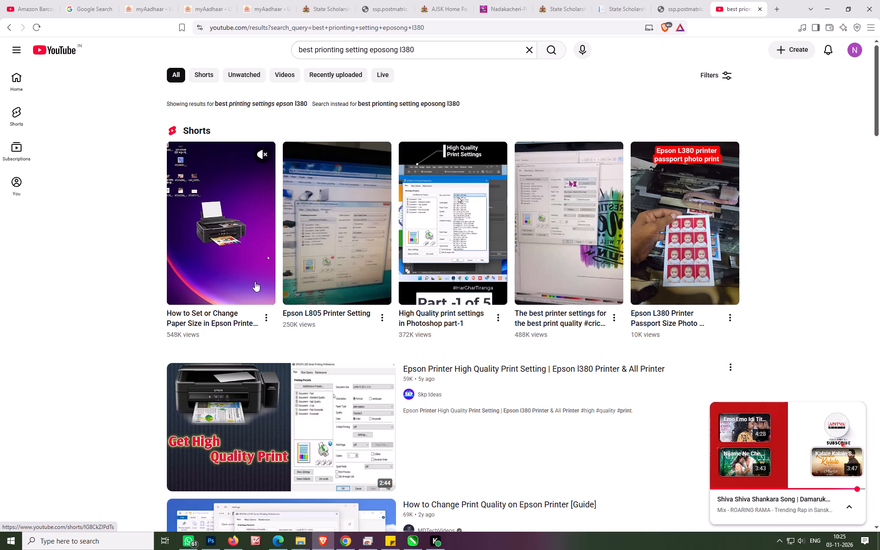
Watch the Short about setting or changing paper size in an Epson printer with the sound muted, and return to the search results.
left_click(244, 258)
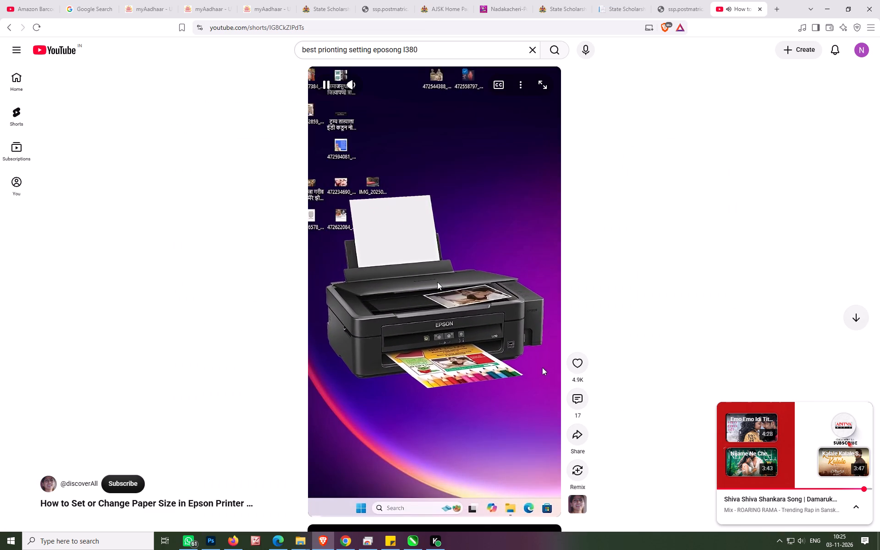
key("m")
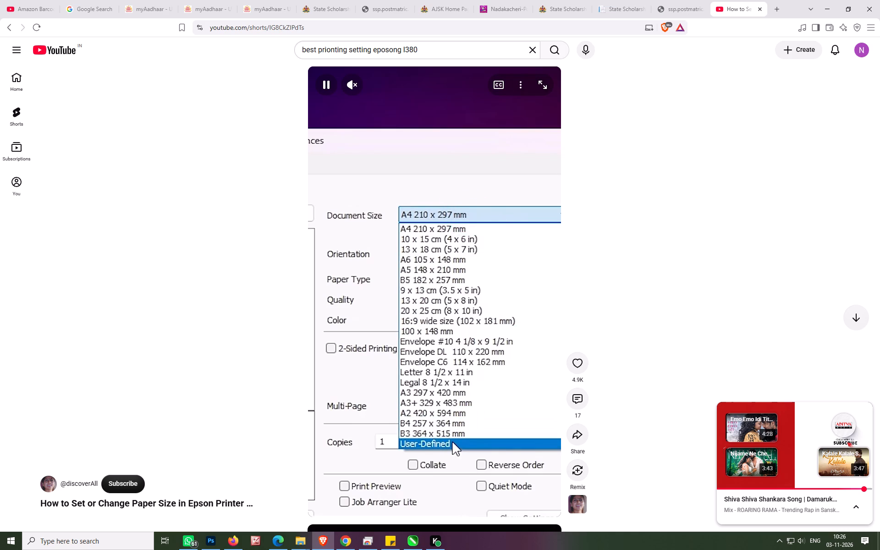
key("Right")
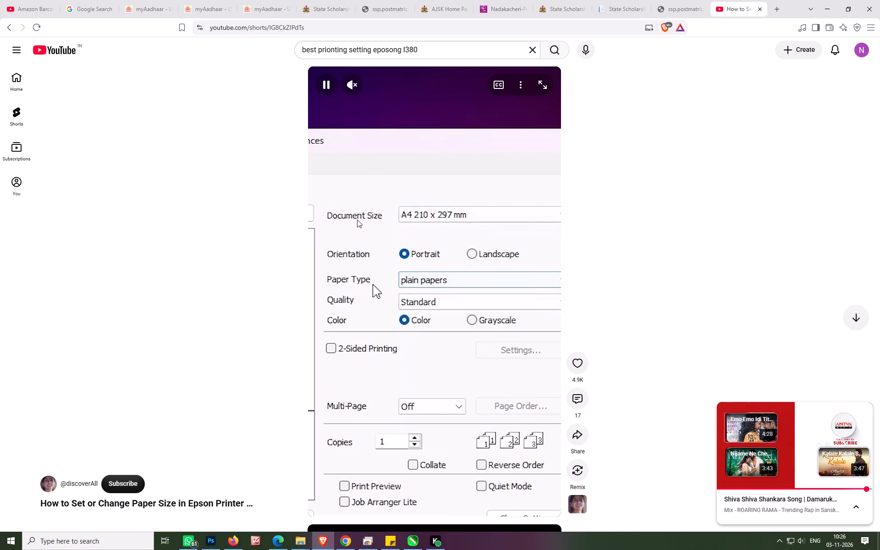
scroll(404, 243, "down", 4)
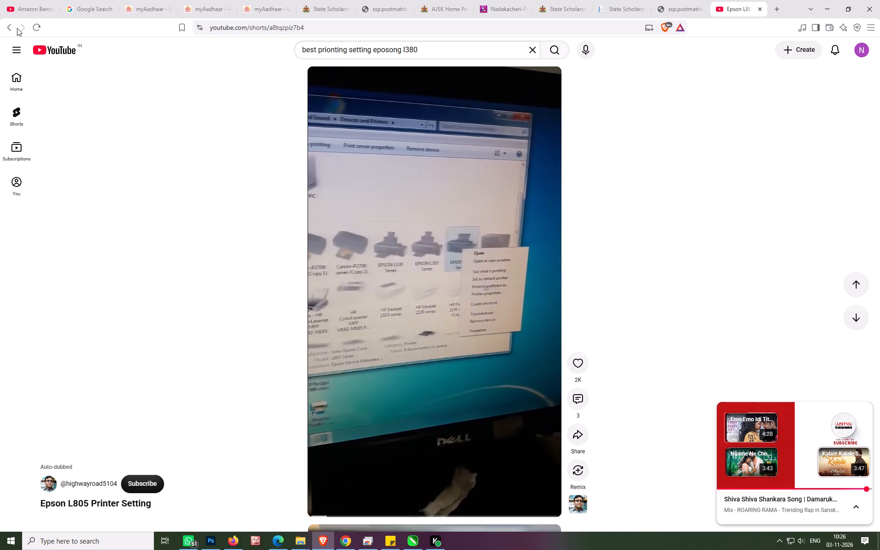
left_click(6, 23)
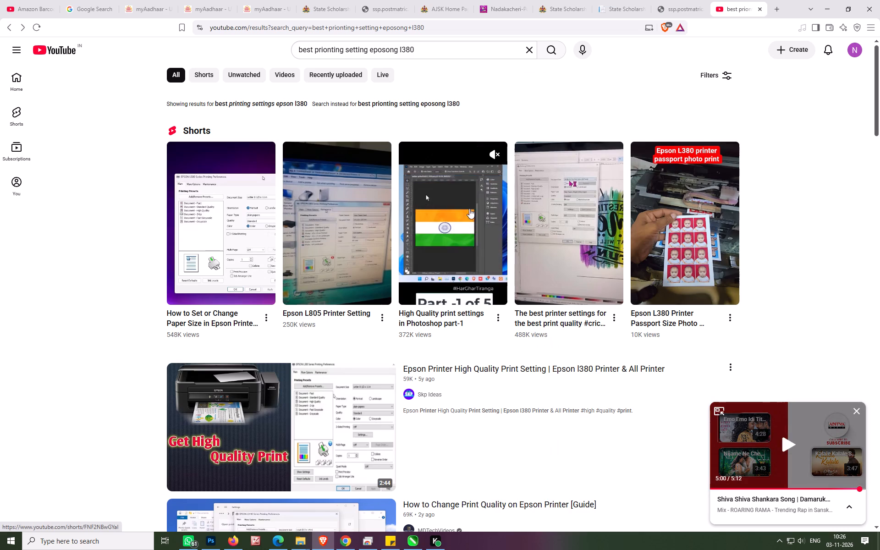
Watch the MDTechVideos guide "How to Change Print Quality on Epson Printer".
scroll(480, 345, "down", 3)
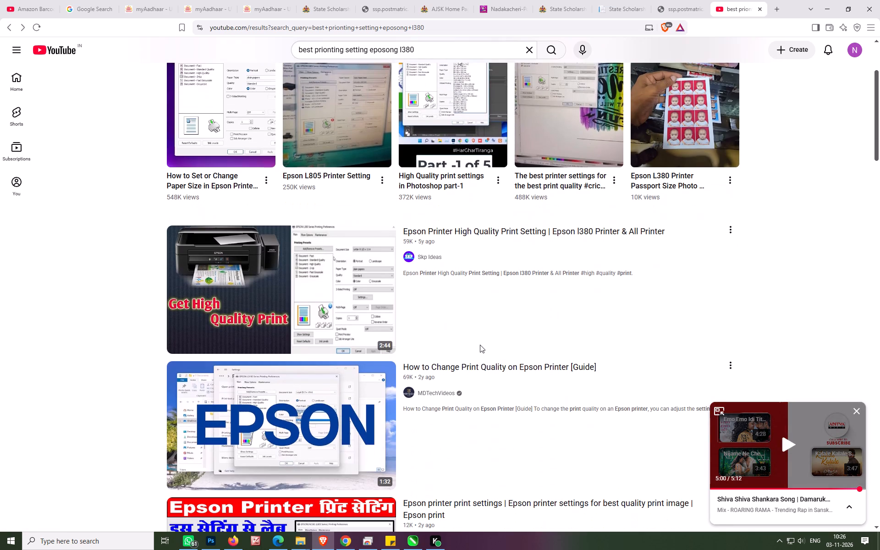
left_click(477, 362)
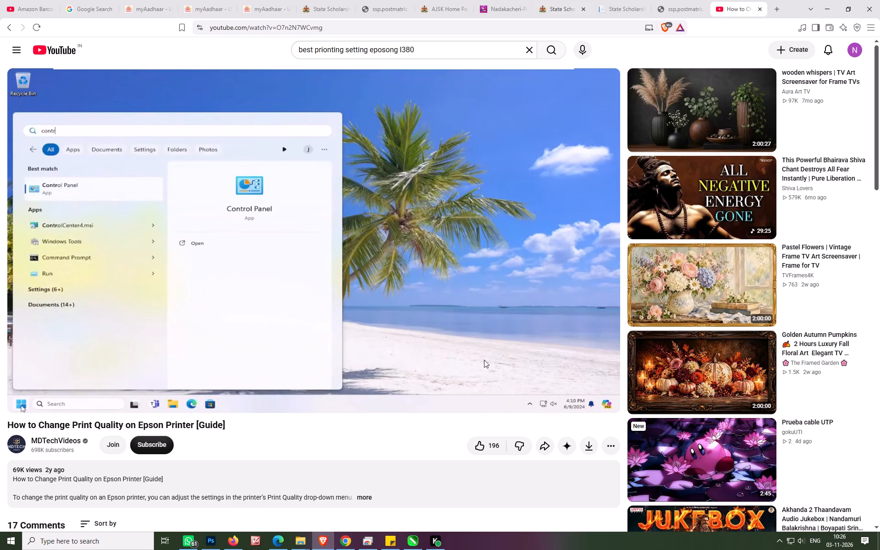
Return to Photoshop and set the print's color handling to Photoshop Manages Colors with the Epson IJ Printer 07 printer profile.
left_click(215, 536)
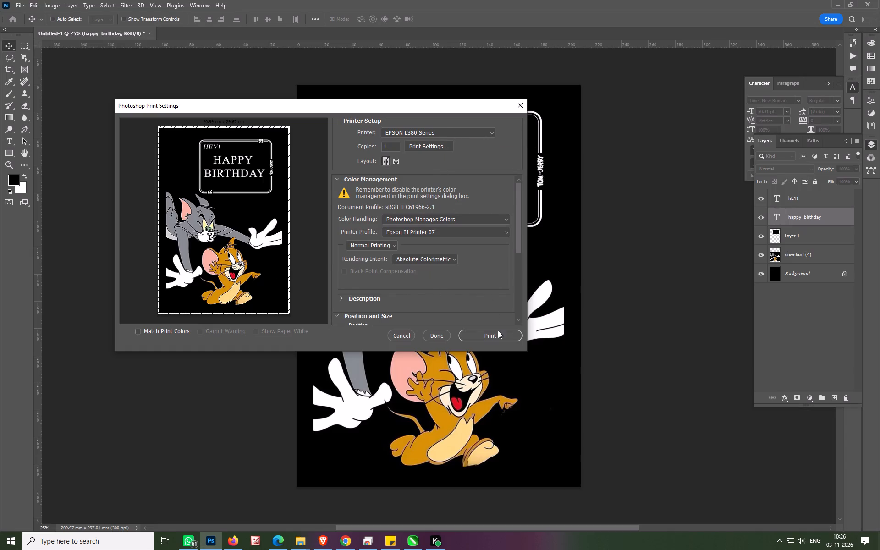
left_click(443, 213)
left_click(442, 218)
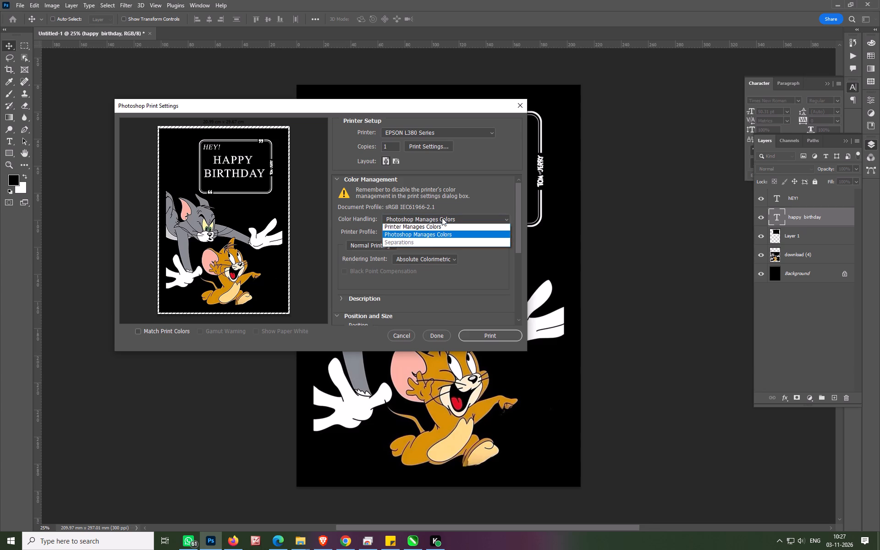
left_click(435, 229)
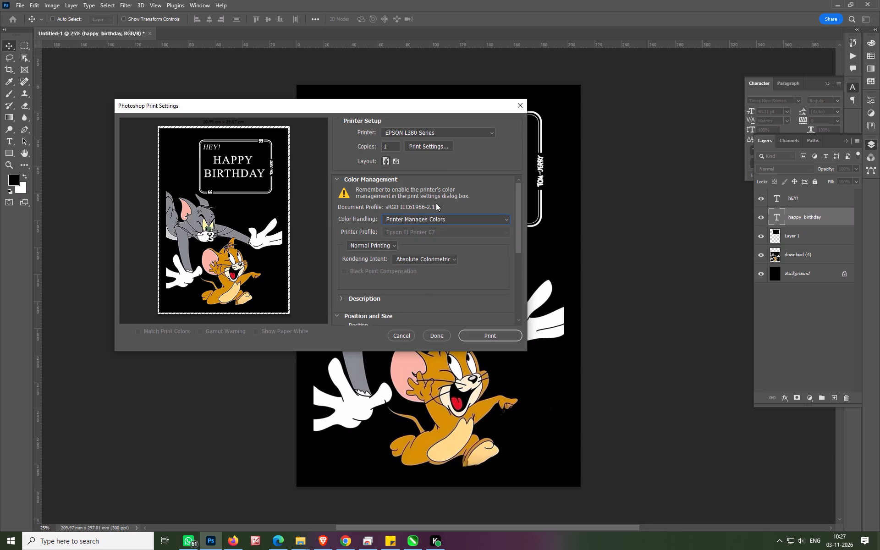
left_click(438, 217)
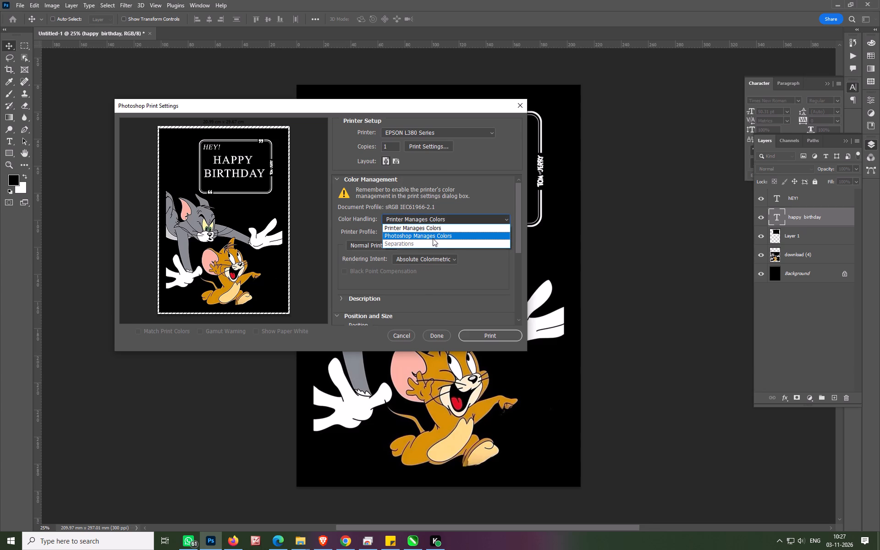
left_click(439, 235)
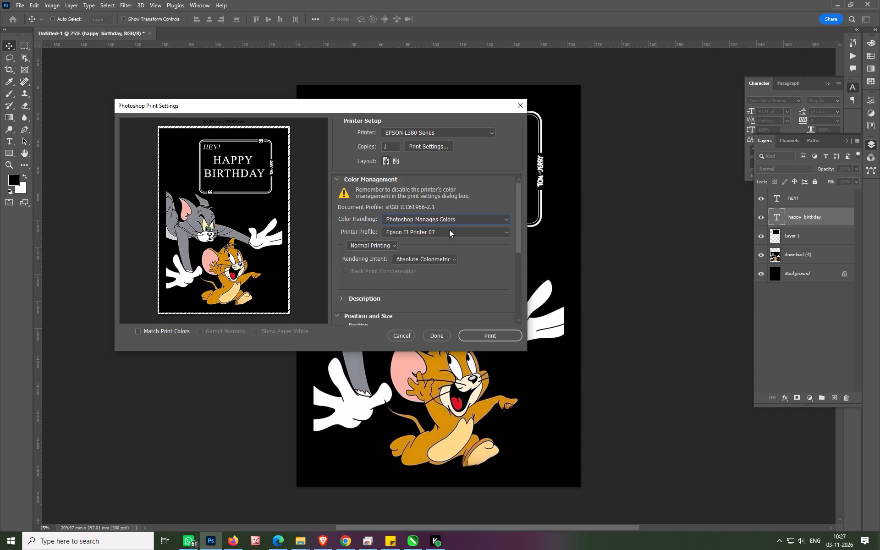
left_click(449, 230)
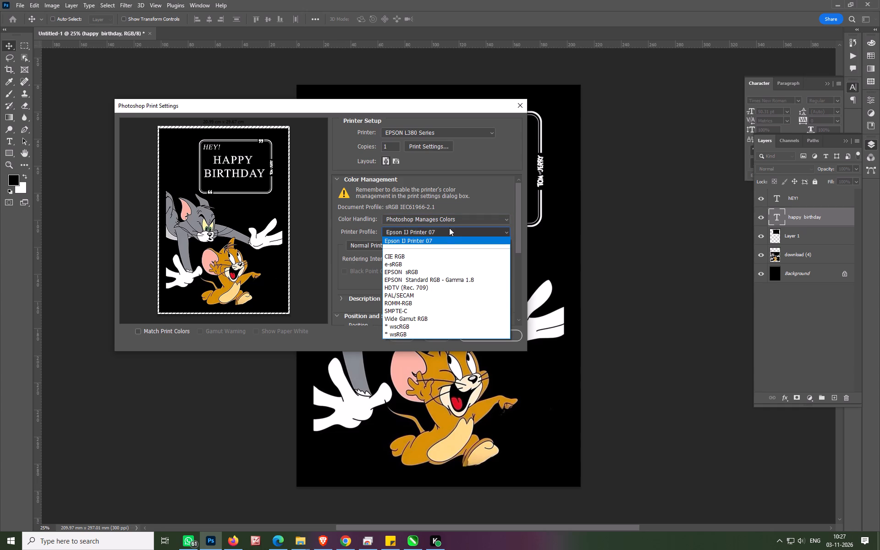
left_click(449, 228)
Print one portrait copy of the full Tom and Jerry birthday design on the EPSON L380 Series.
left_click_drag(497, 345, 500, 322)
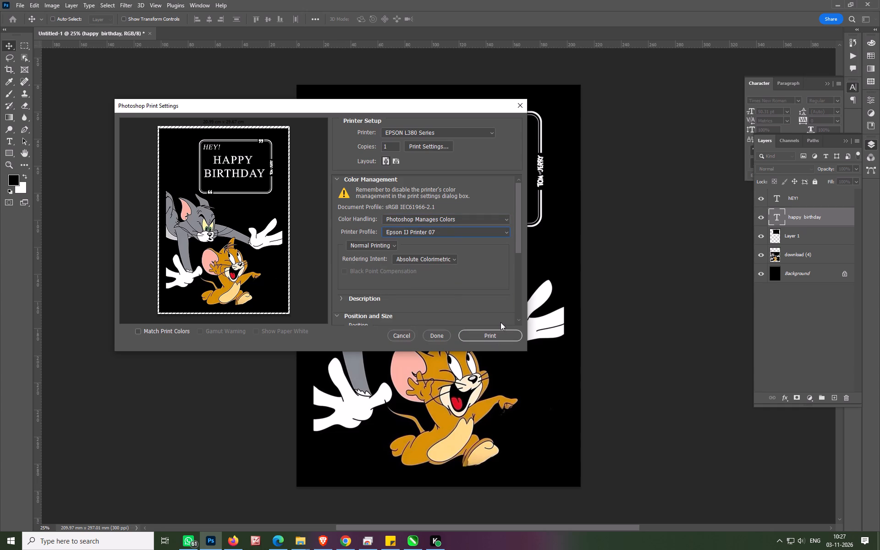
left_click_drag(500, 322, 423, 148)
left_click(444, 146)
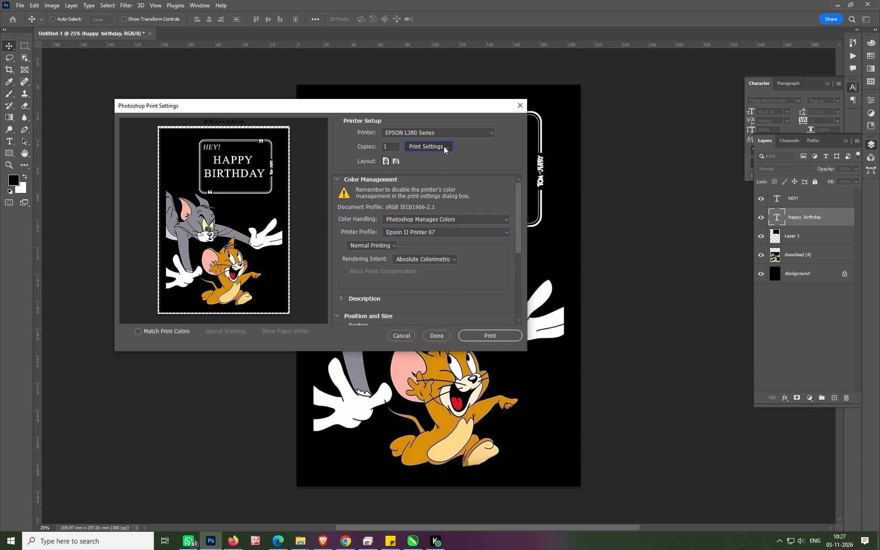
left_click(295, 355)
left_click(508, 340)
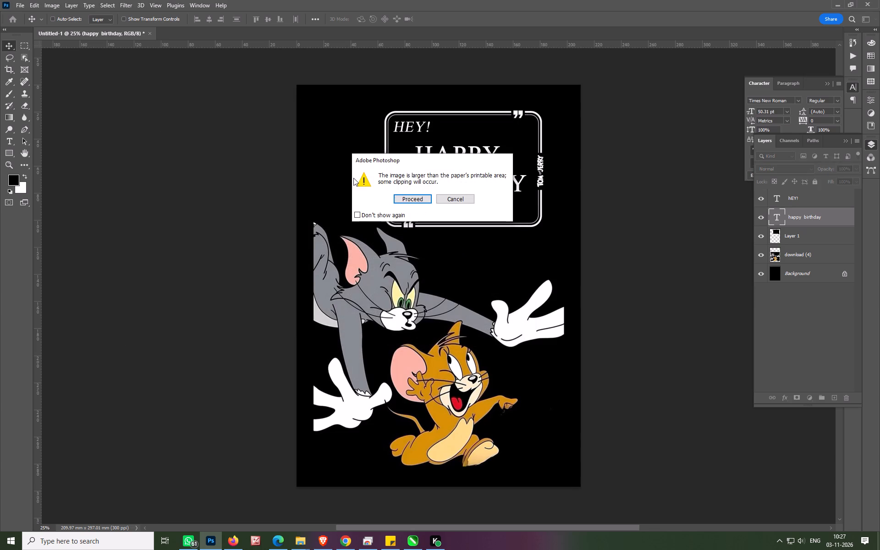
left_click(407, 200)
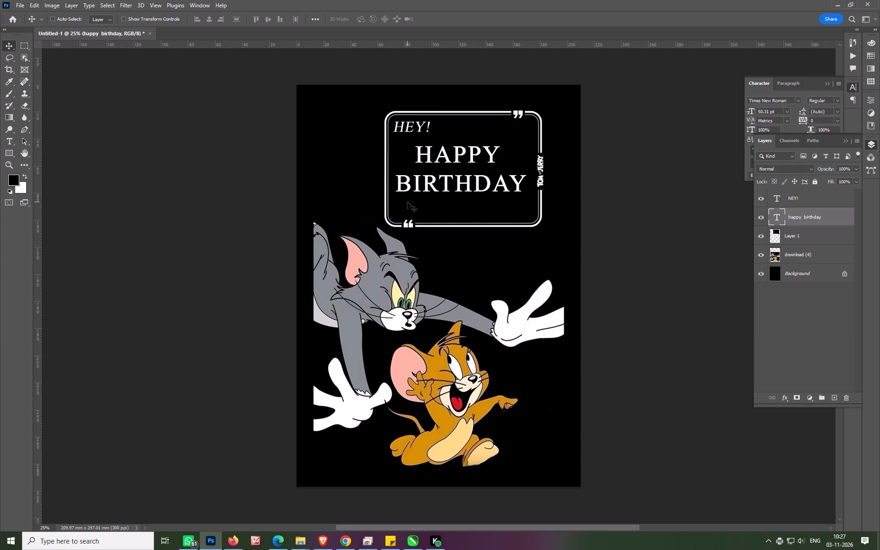
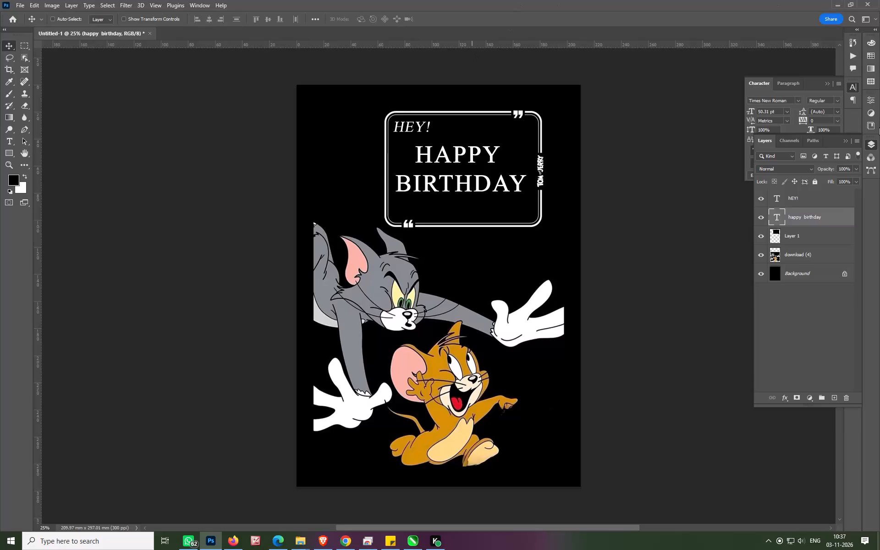
Switch from Photoshop to the YouTube page in Brave and look over the suggested videos beside the Vintage White Calla Lily Painting video.
left_click(842, 0)
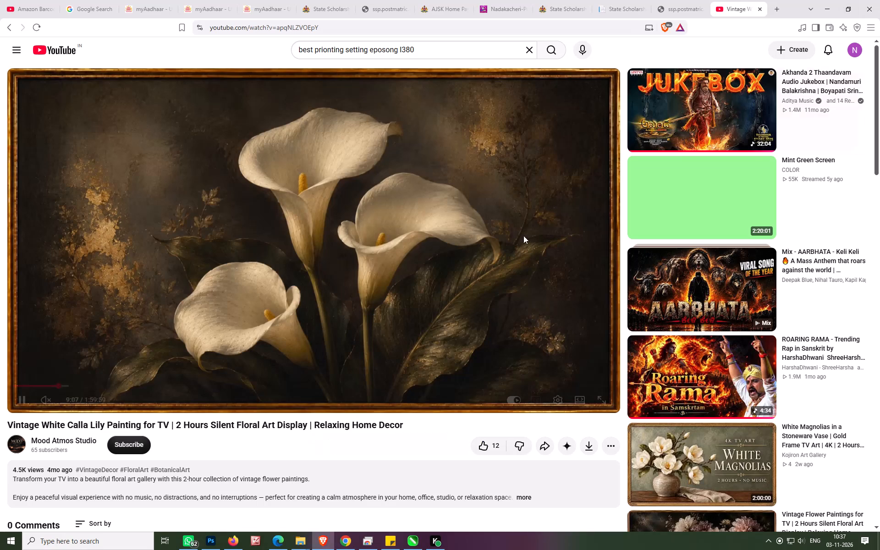
scroll(612, 381, "down", 3)
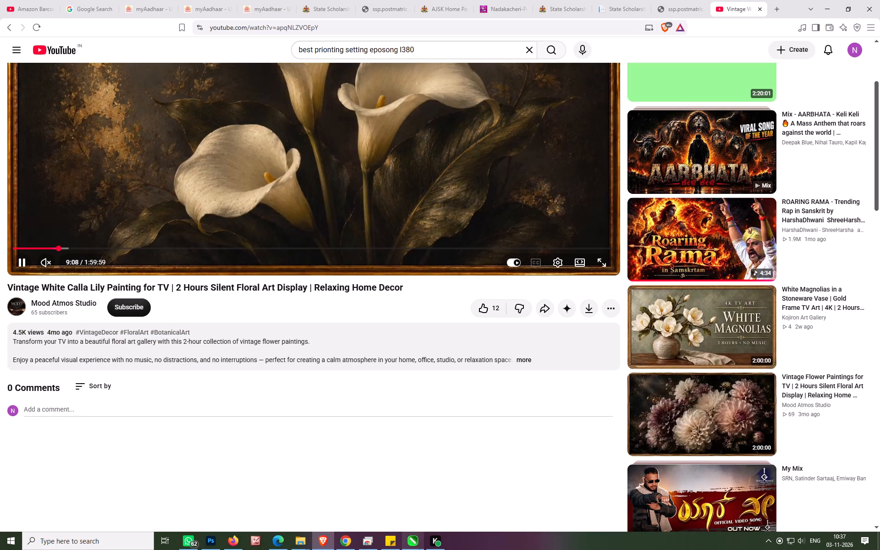